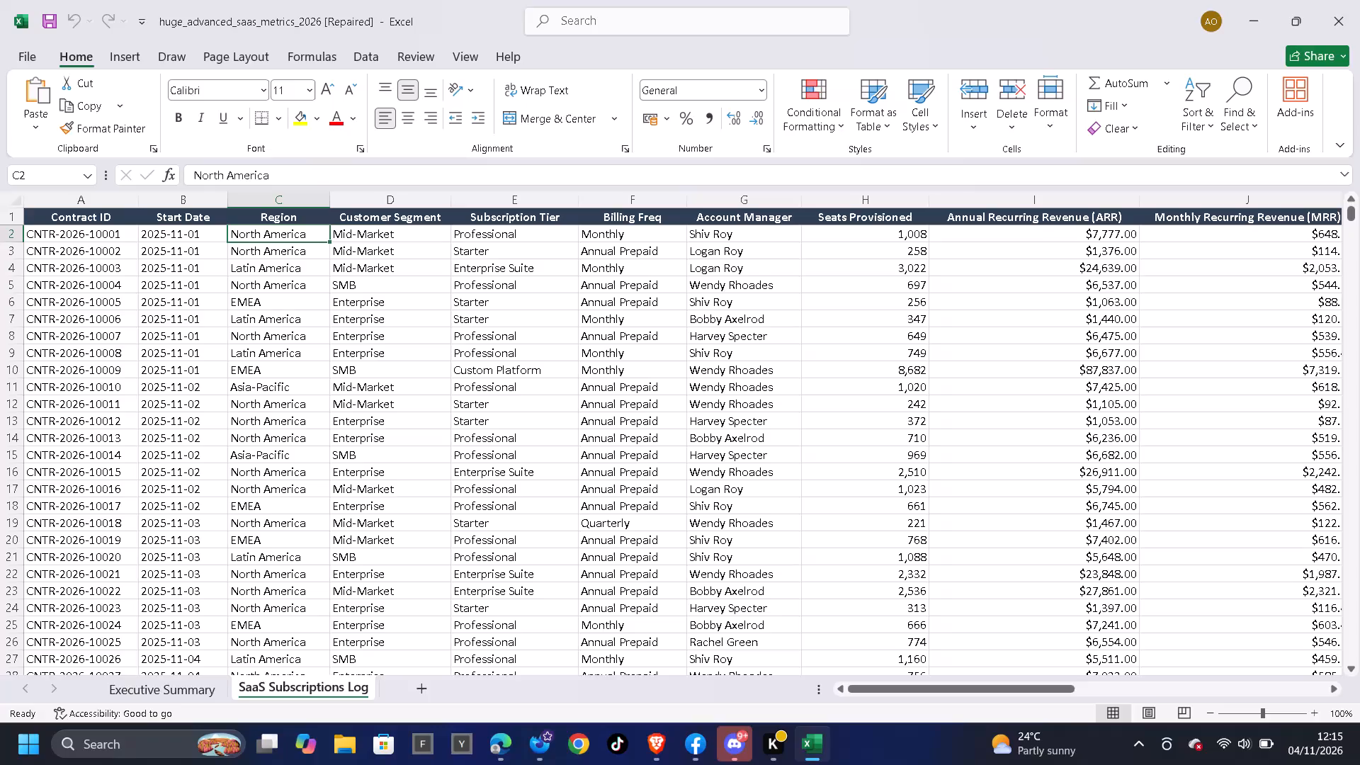
Turn on filtering for the header row of the SaaS Subscriptions Log sheet.
{"action": "left_click", "coordinate": [17, 217]}
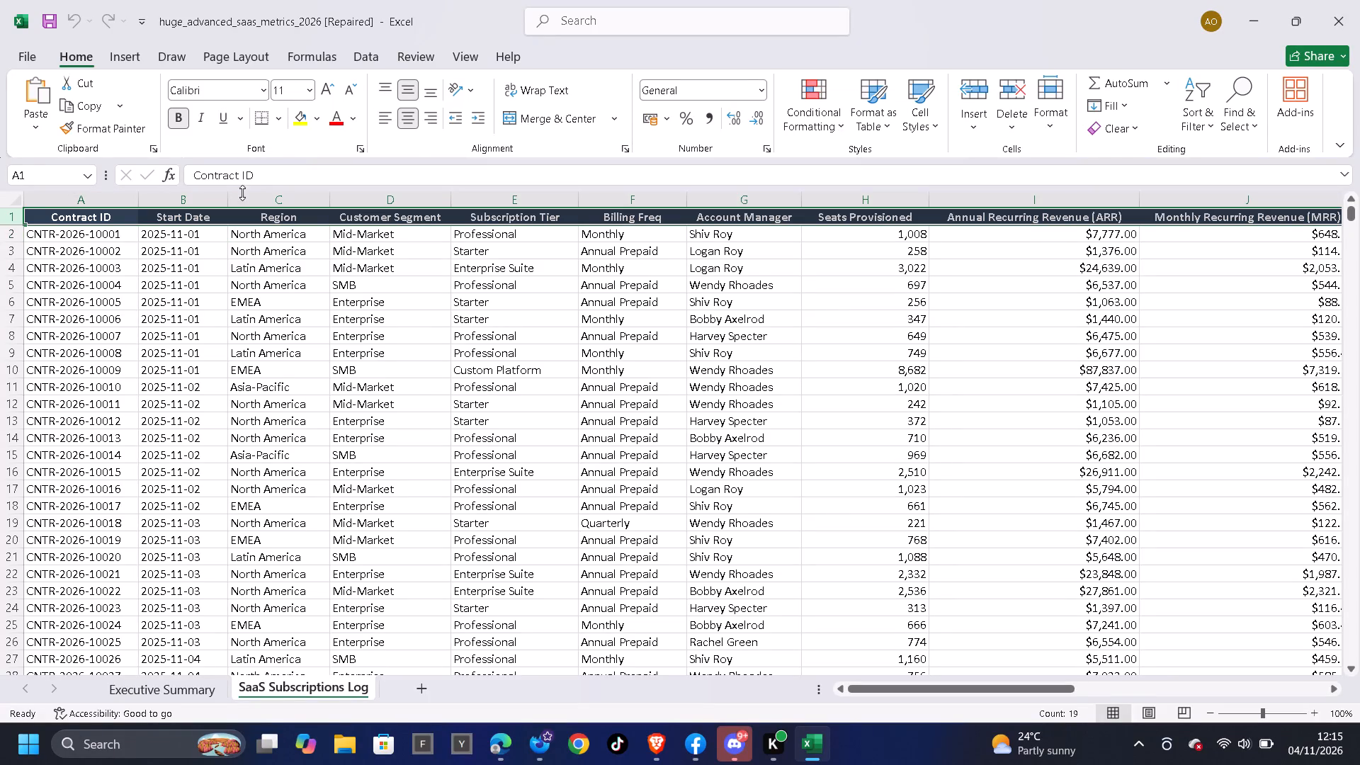
{"action": "left_click", "coordinate": [754, 92]}
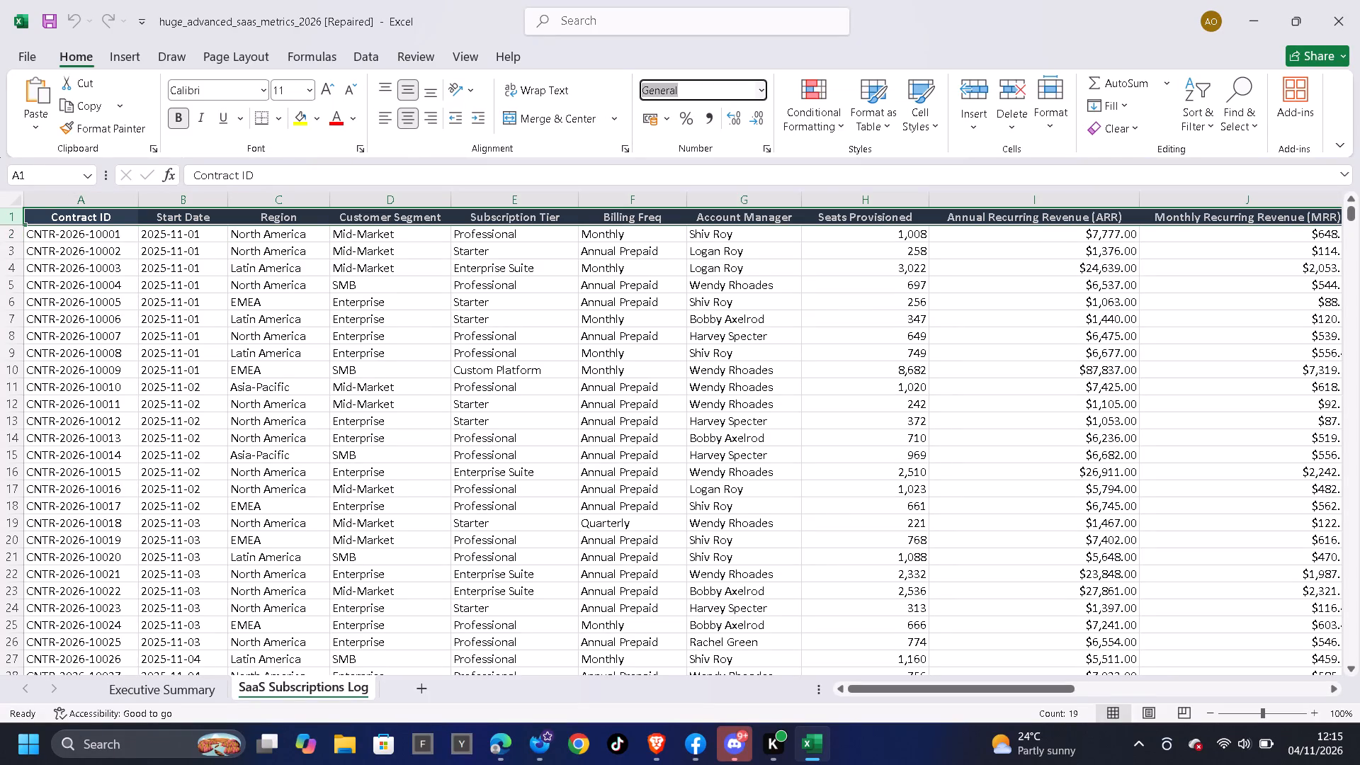
{"action": "left_click", "coordinate": [756, 92]}
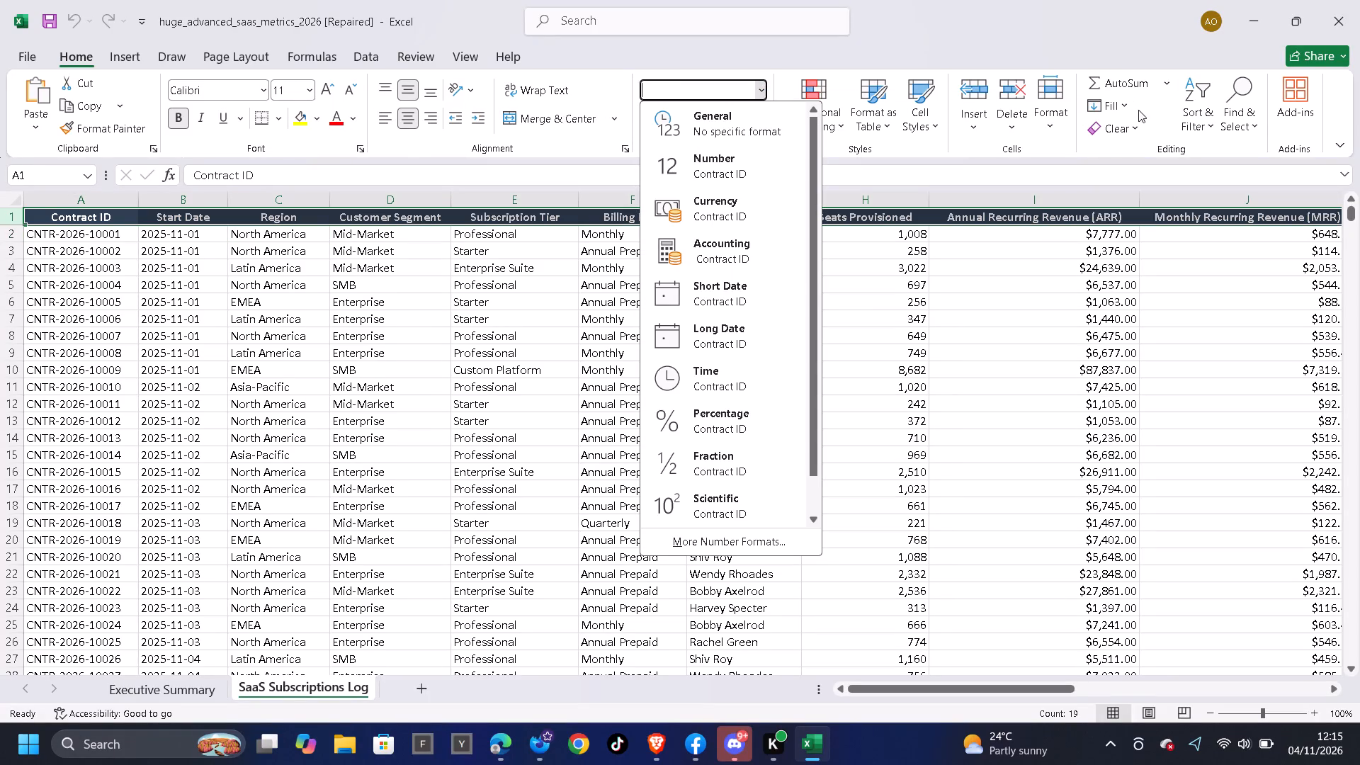
{"action": "left_click", "coordinate": [1181, 124]}
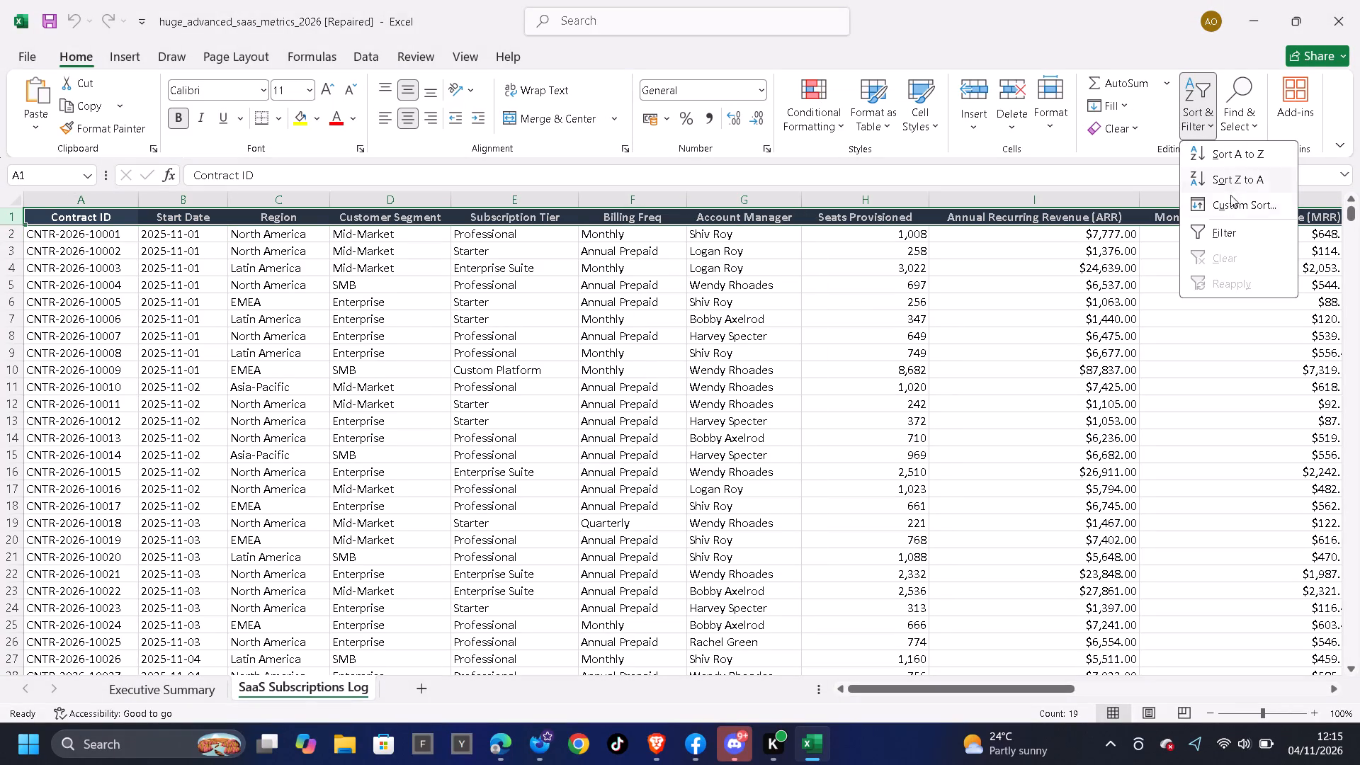
{"action": "left_click", "coordinate": [1228, 235]}
{"action": "scroll", "coordinate": [396, 280], "scroll_direction": "up", "scroll_amount": 3}
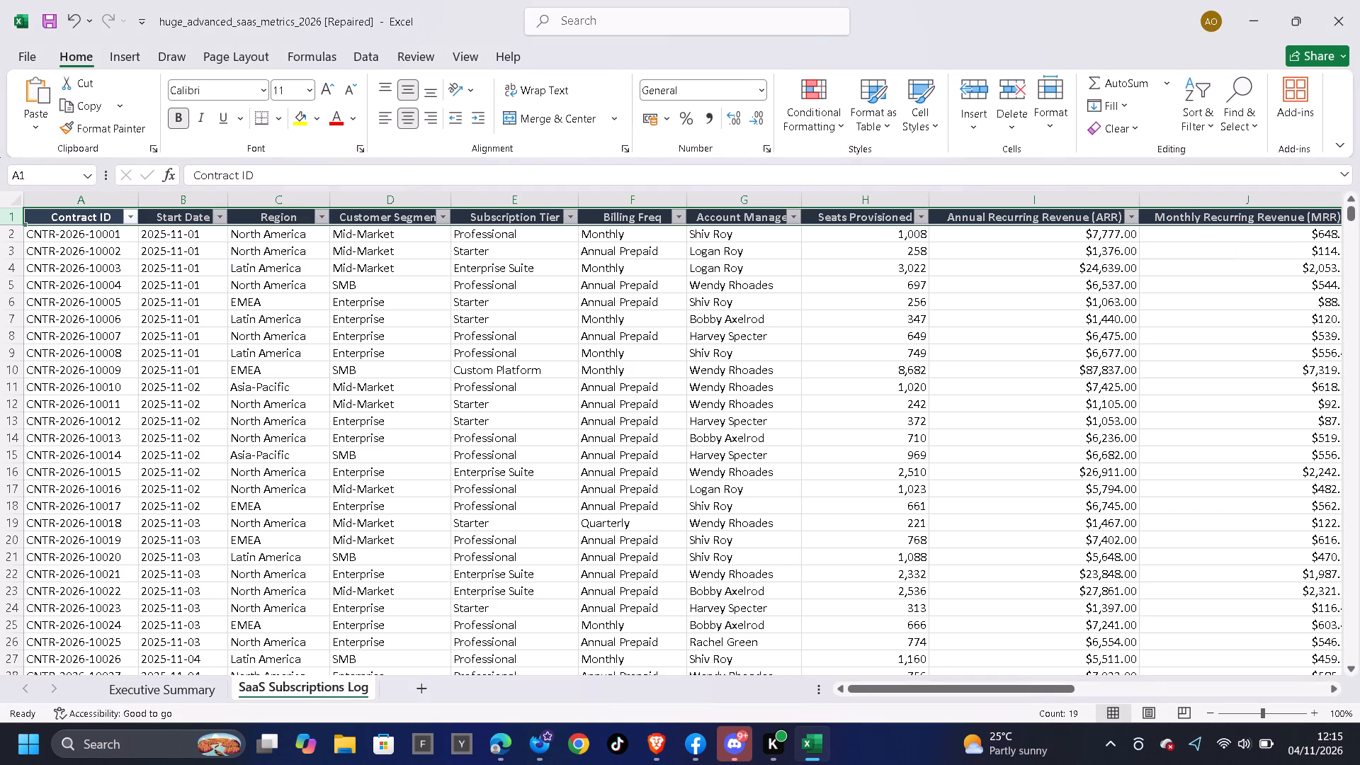
Filter the Region column to show only the EMEA records.
{"action": "left_click", "coordinate": [322, 221]}
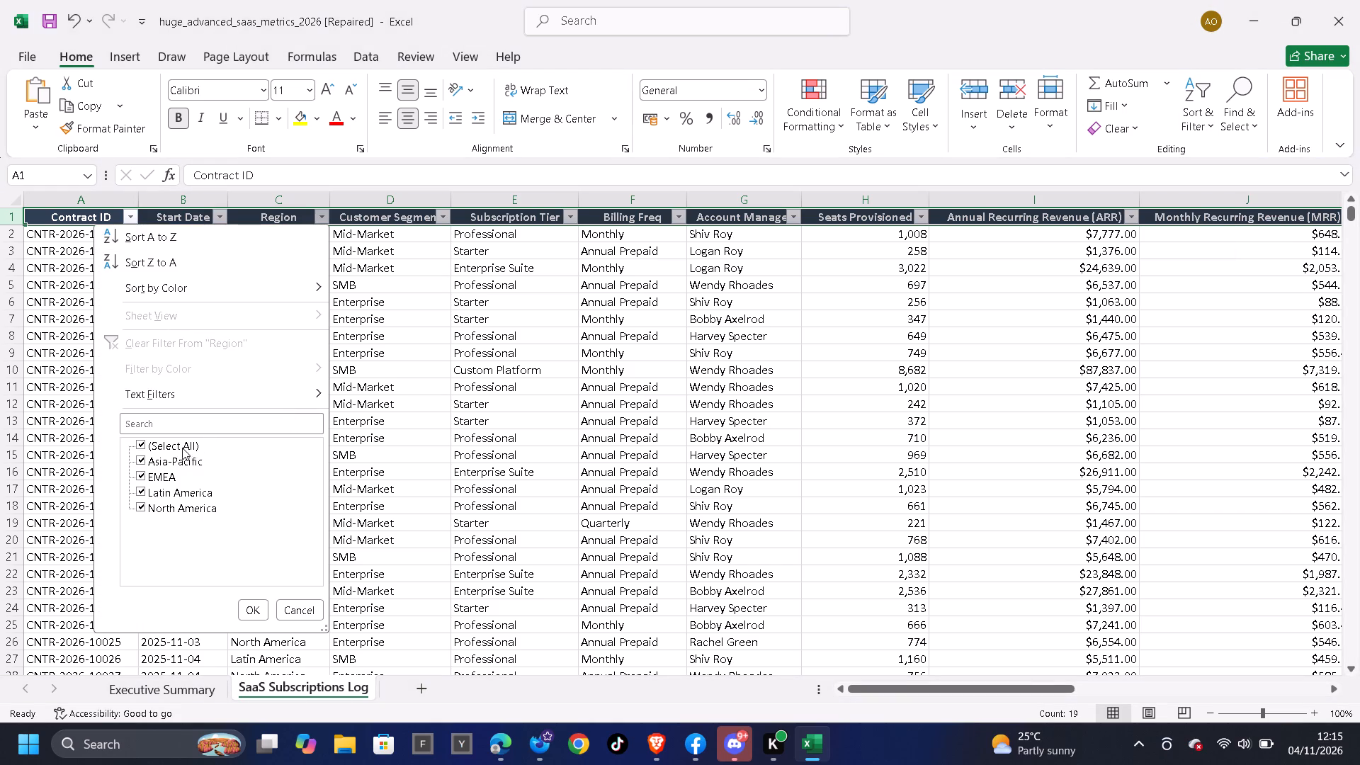
{"action": "left_click", "coordinate": [181, 444]}
{"action": "left_click", "coordinate": [173, 475]}
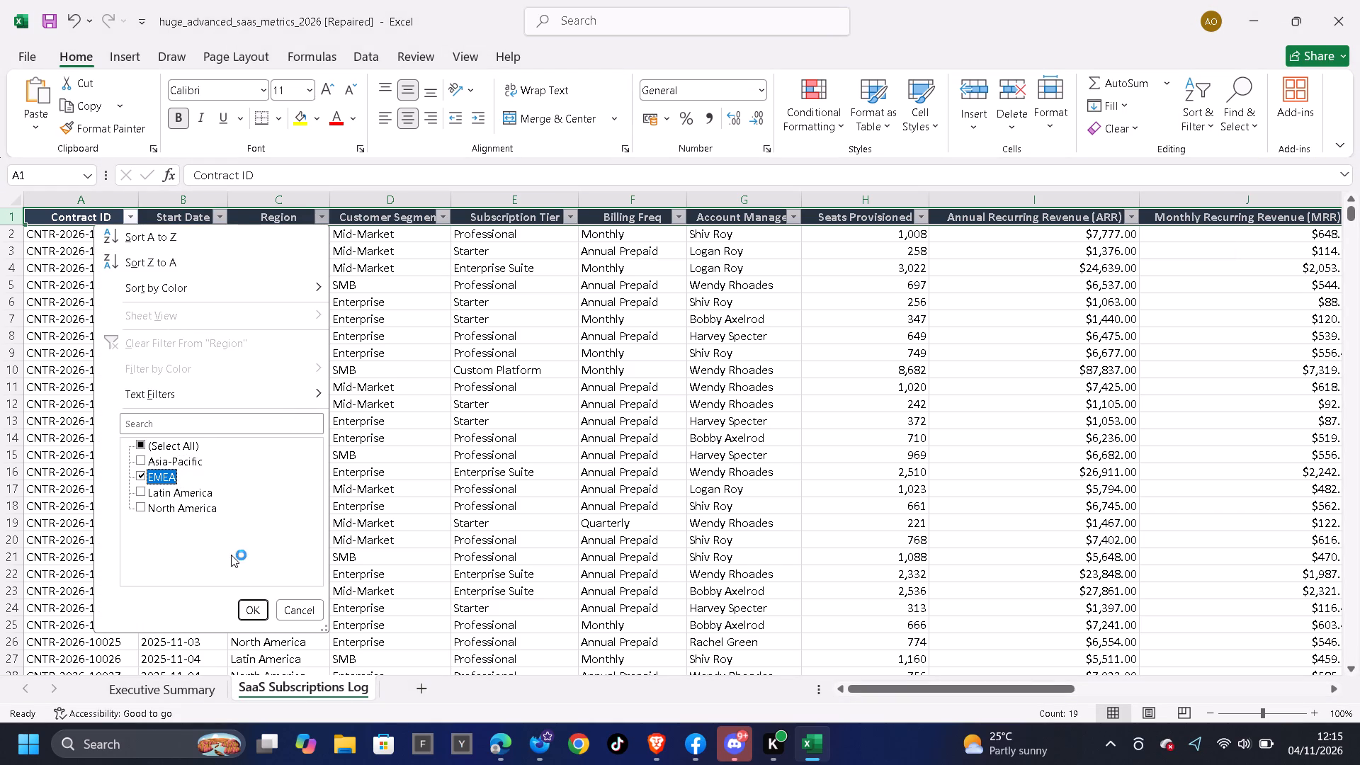
{"action": "left_click", "coordinate": [246, 611]}
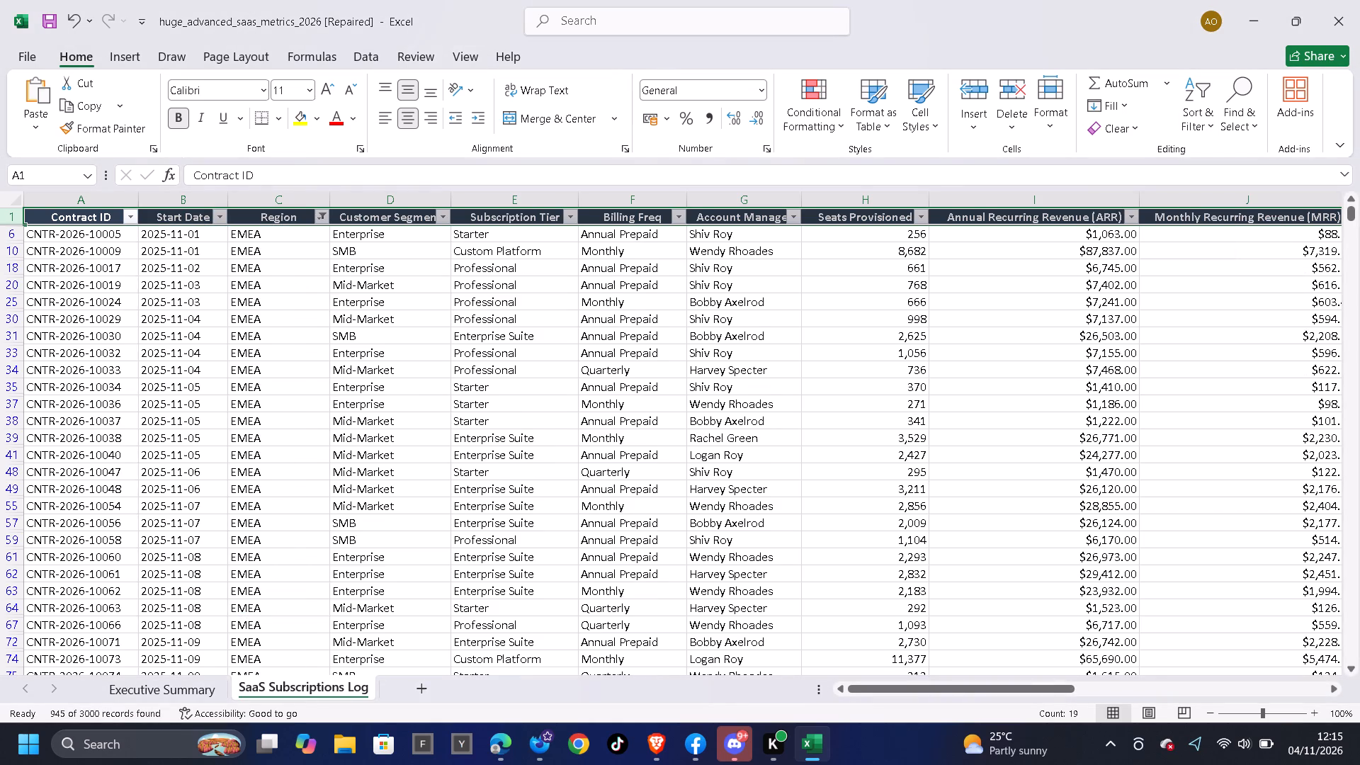
Enter EMEA in the first filtered Region cell and fill it down through all the filtered rows.
{"action": "left_click", "coordinate": [276, 216]}
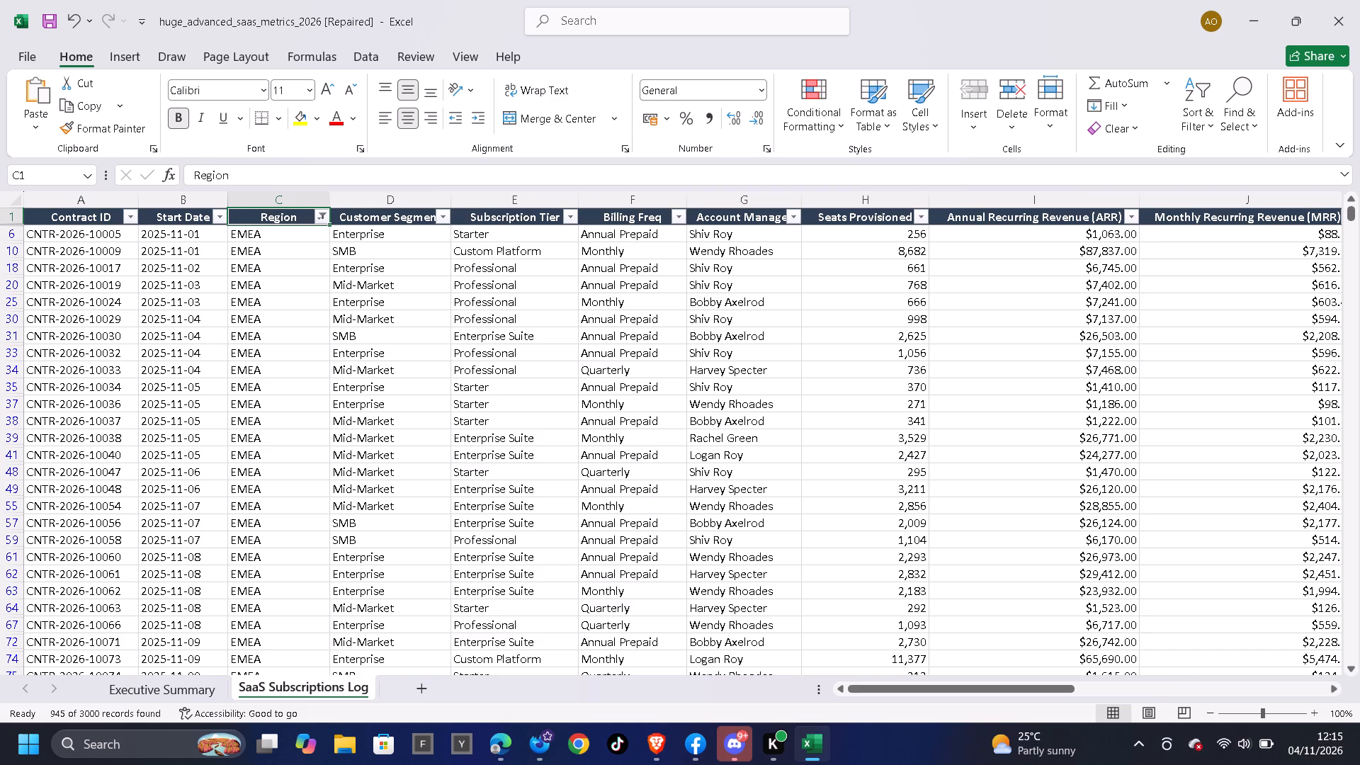
{"action": "key", "text": "Down"}
{"action": "type", "text": "EMEMA"}
{"action": "key", "text": "BackSpace"}
{"action": "key", "text": "BackSpace"}
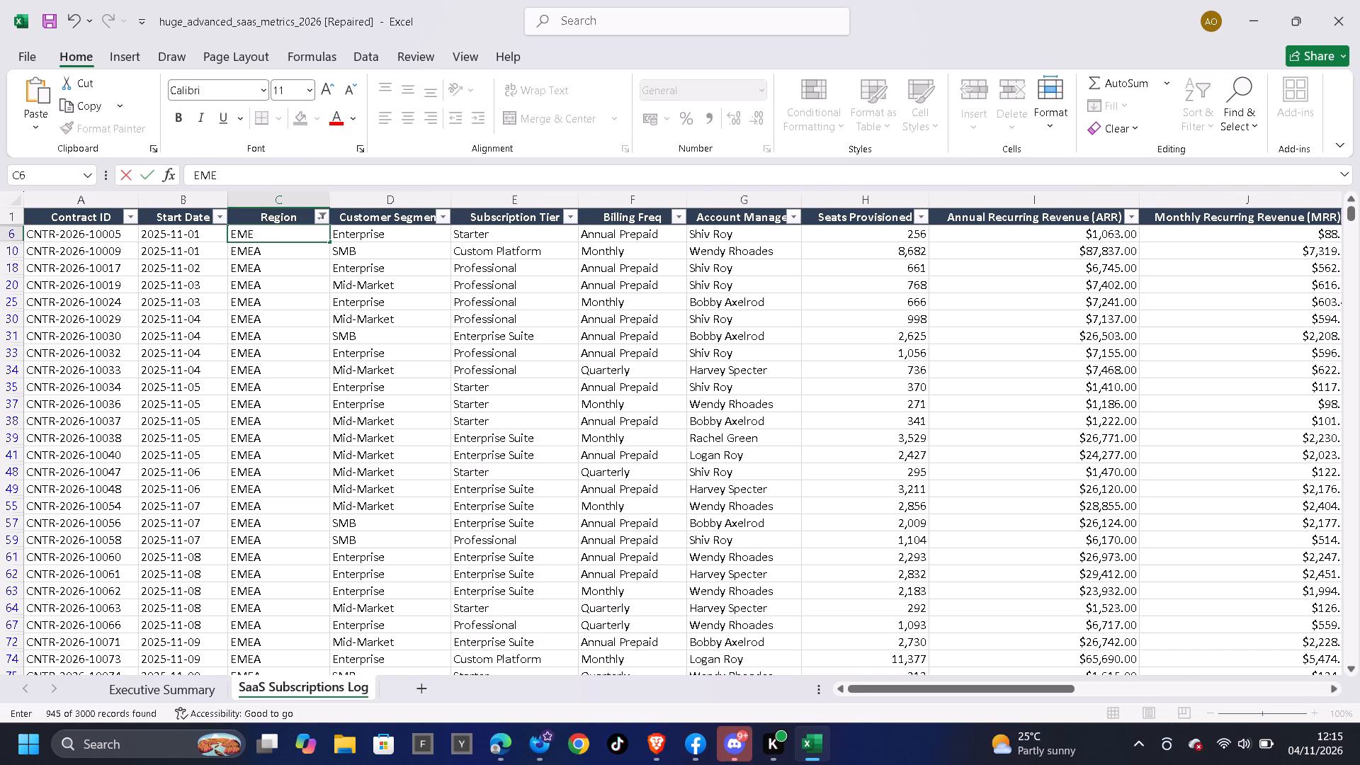
{"action": "key", "text": "a"}
{"action": "key", "text": "Down"}
{"action": "key", "text": "Up"}
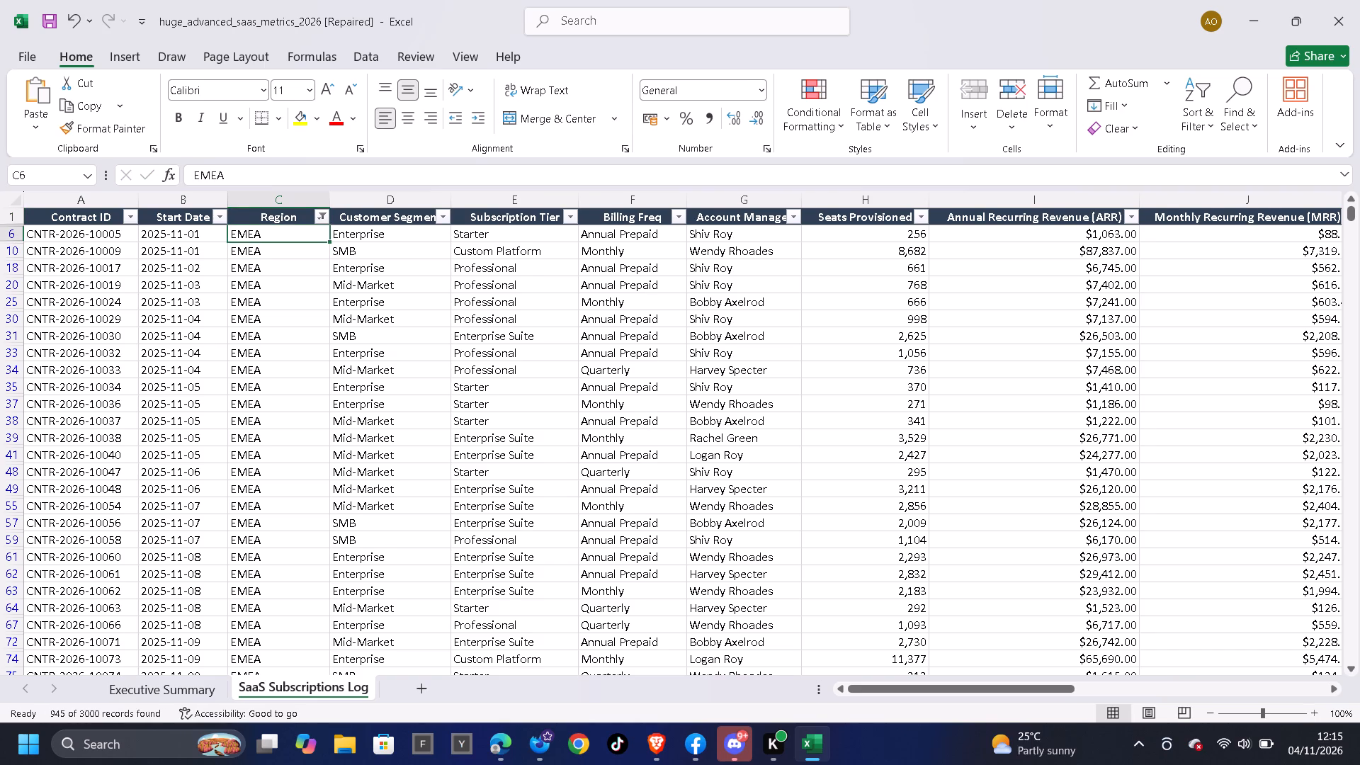
{"action": "key", "text": "ctrl+shift+Down"}
{"action": "key", "text": "ctrl+d"}
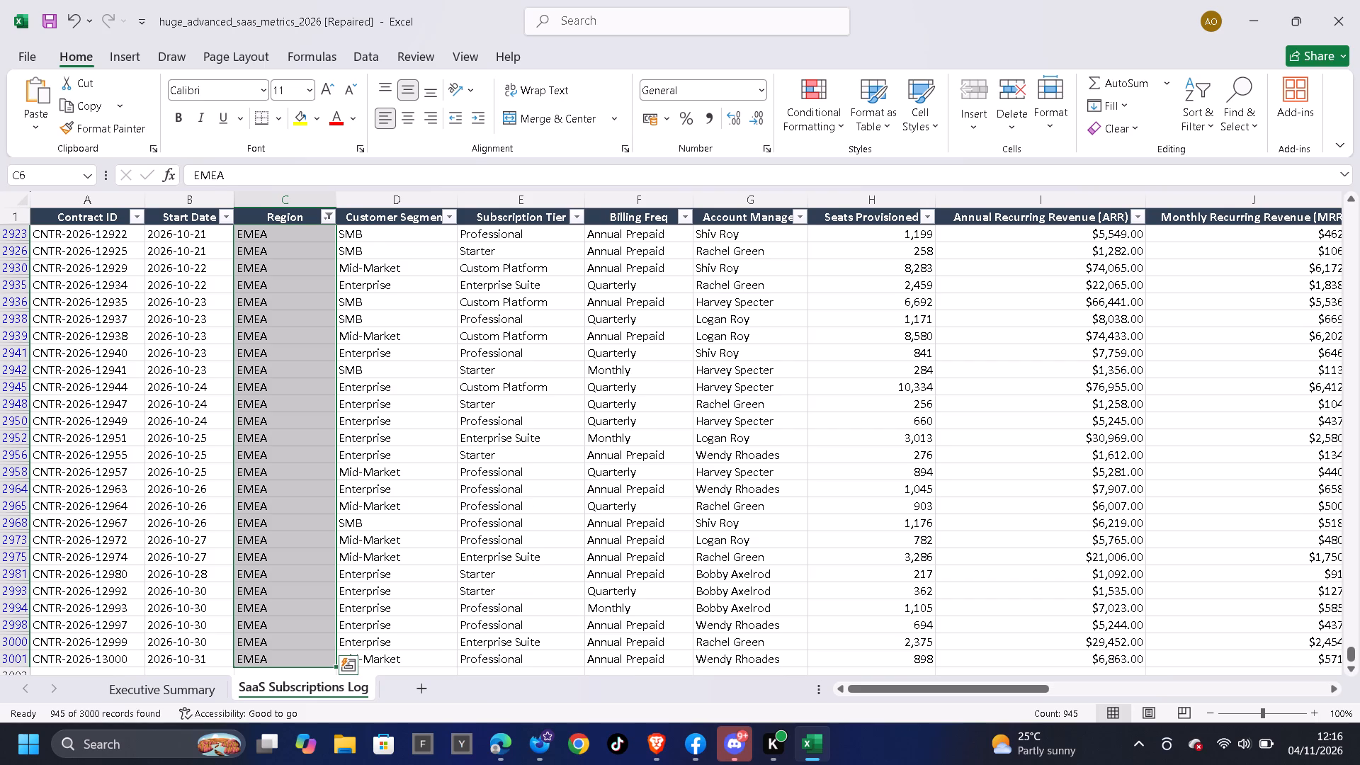
Clear the EMEA filter and filter the Region column to show only Latin America.
{"action": "left_click", "coordinate": [361, 56]}
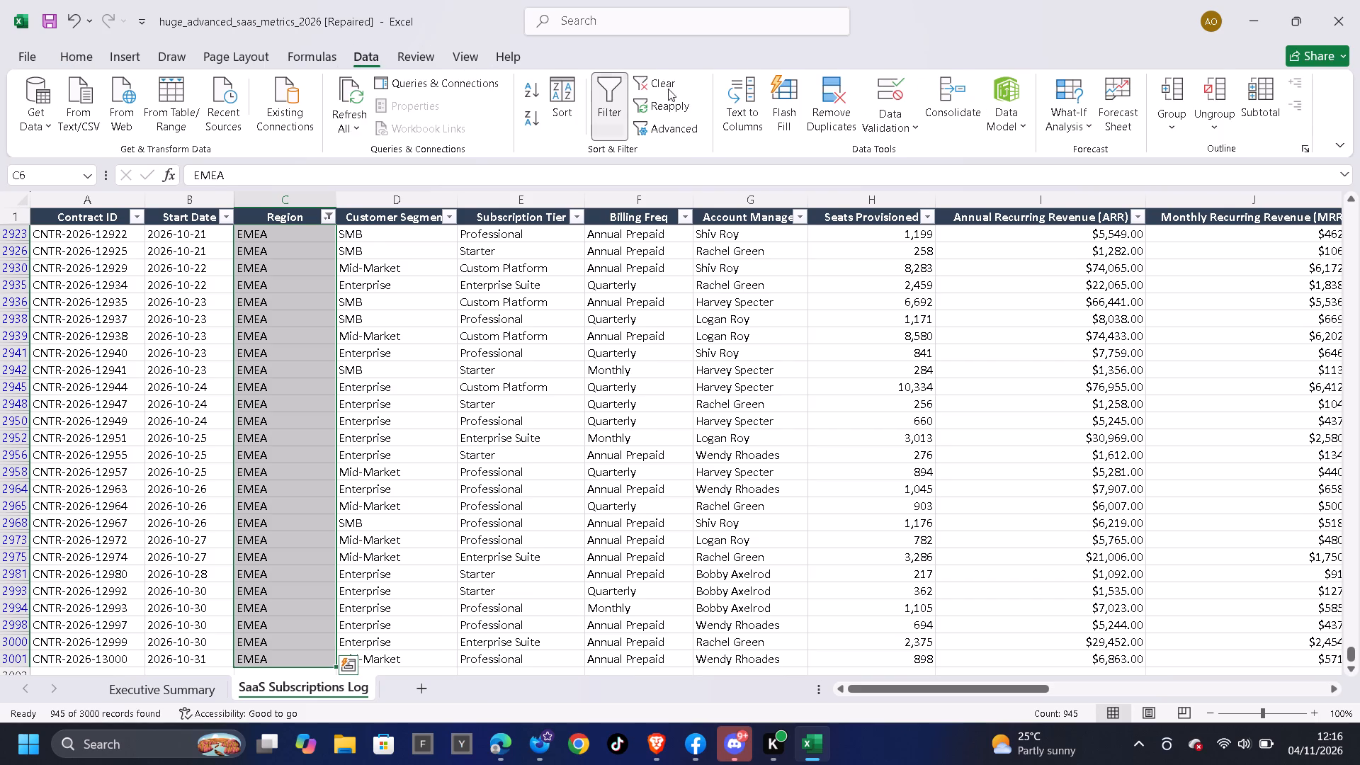
{"action": "left_click", "coordinate": [669, 84]}
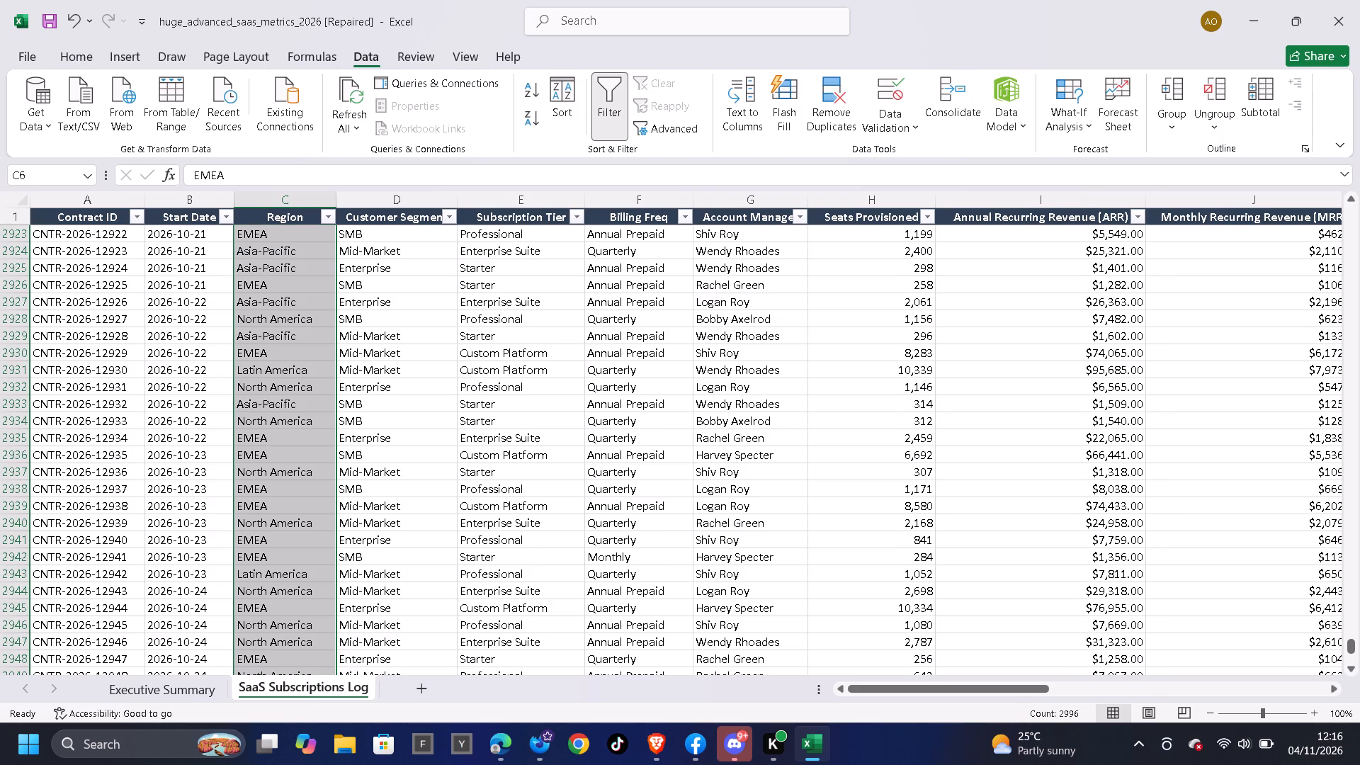
{"action": "left_click", "coordinate": [330, 218]}
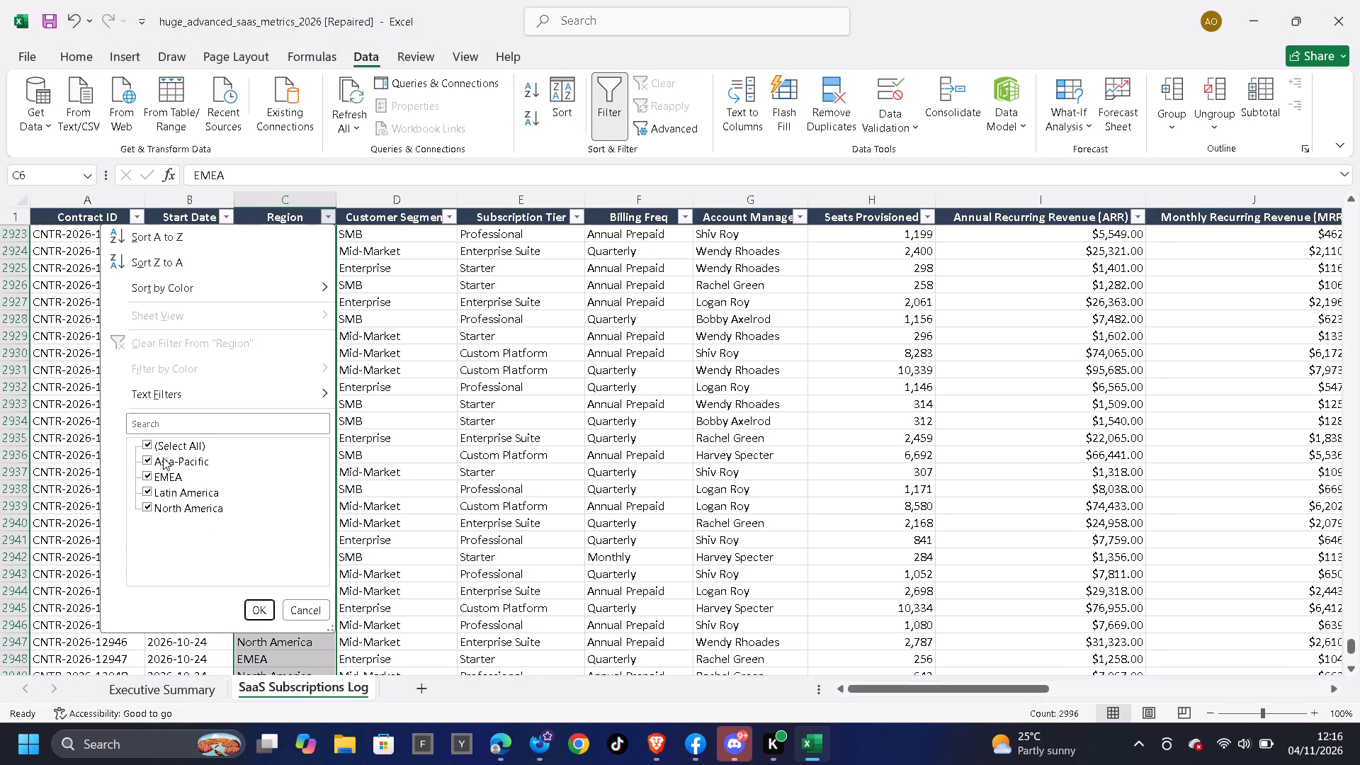
{"action": "left_click", "coordinate": [167, 443]}
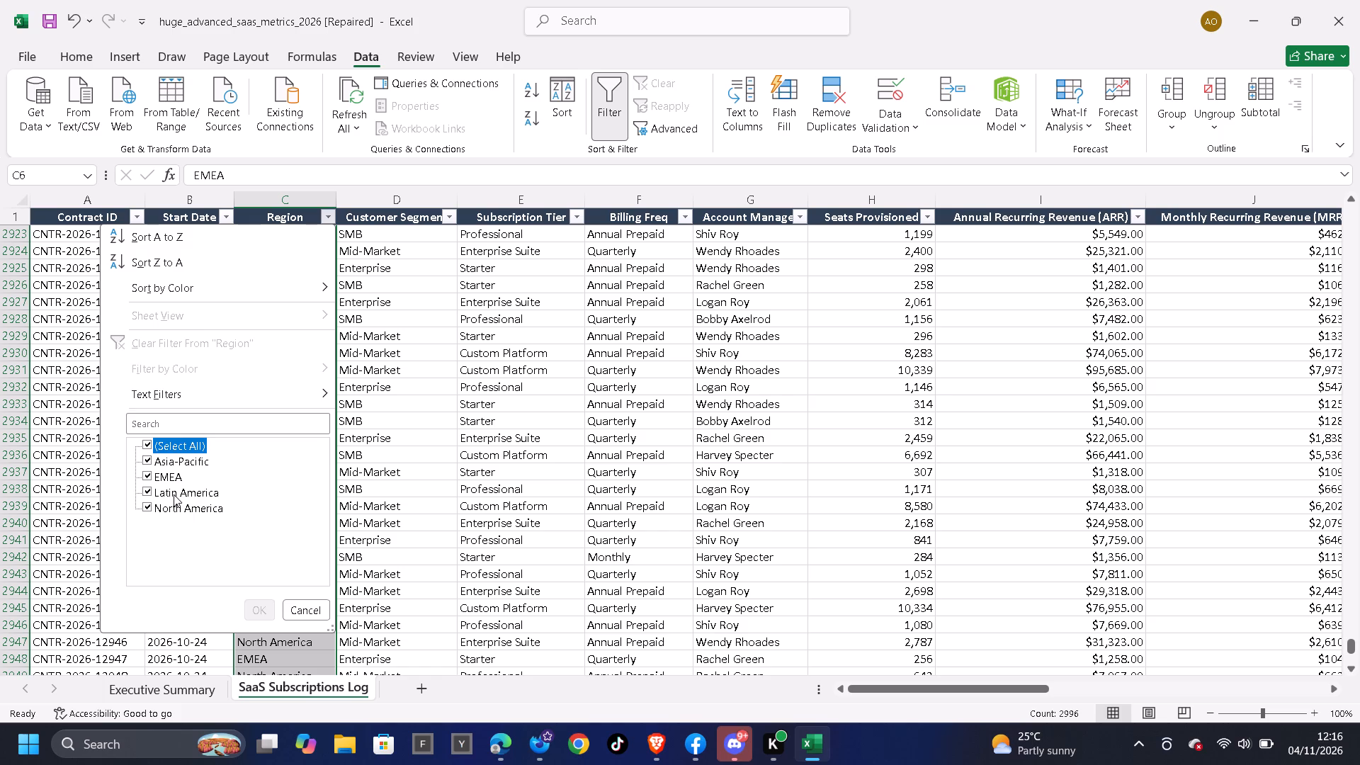
{"action": "left_click", "coordinate": [174, 494]}
{"action": "left_click", "coordinate": [256, 613]}
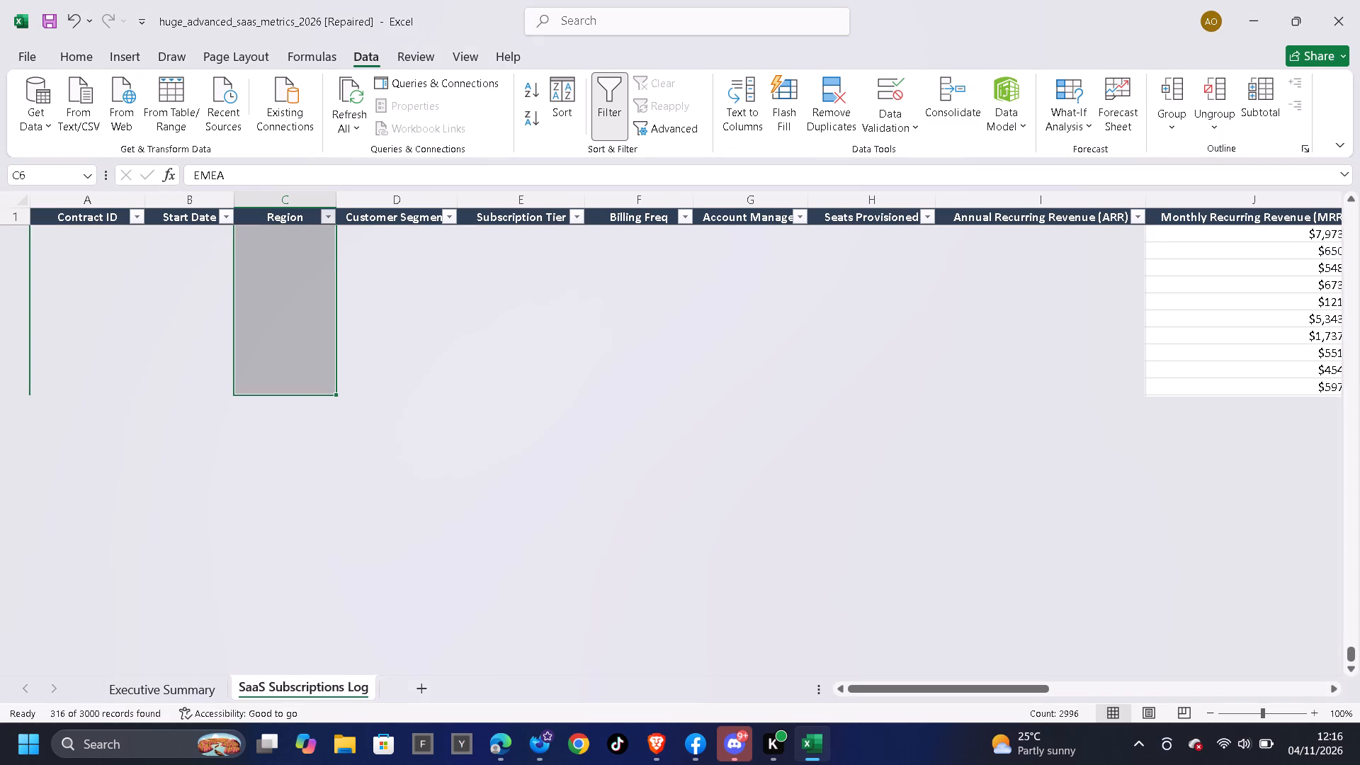
Enter LATIN AMERICA in the first filtered Region cell and fill it down through all the filtered rows.
{"action": "left_click", "coordinate": [287, 218]}
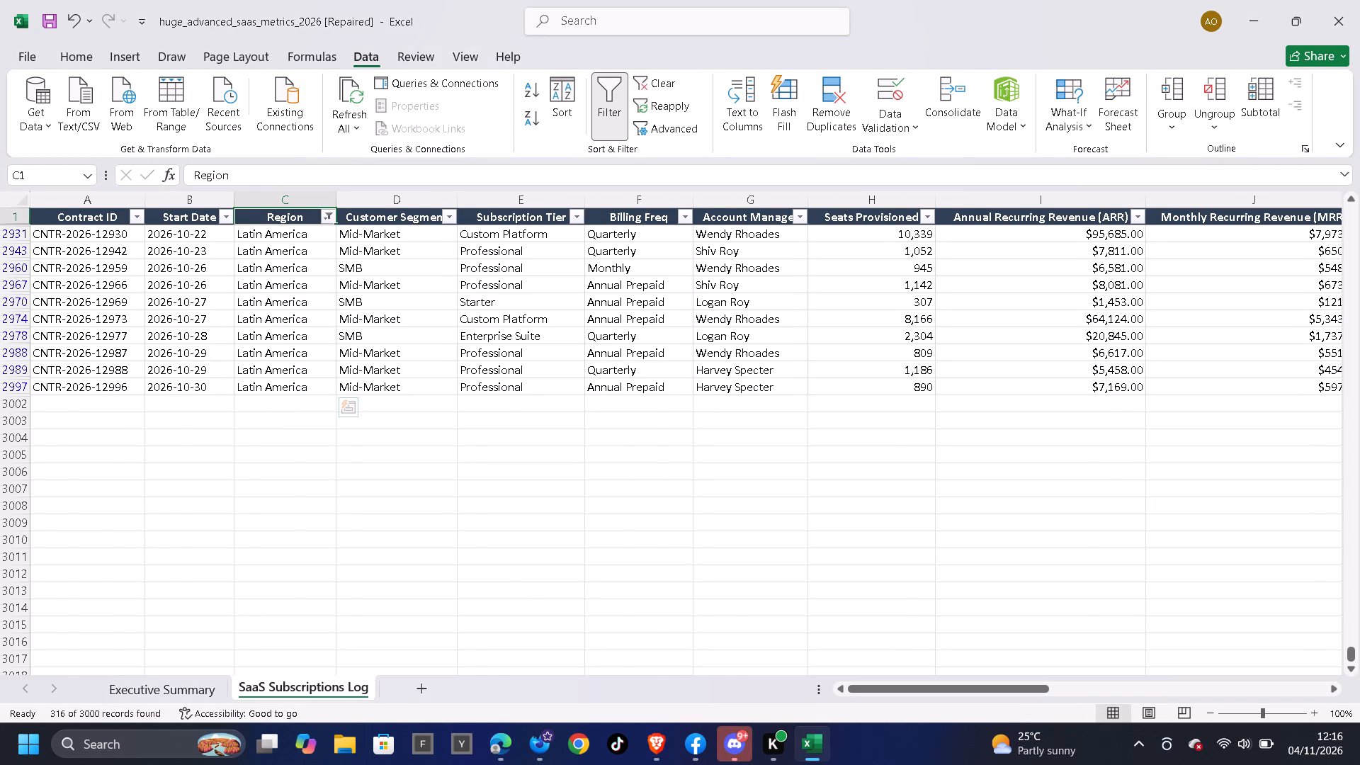
{"action": "key", "text": "Down"}
{"action": "key", "text": "Up"}
{"action": "key", "text": "Down"}
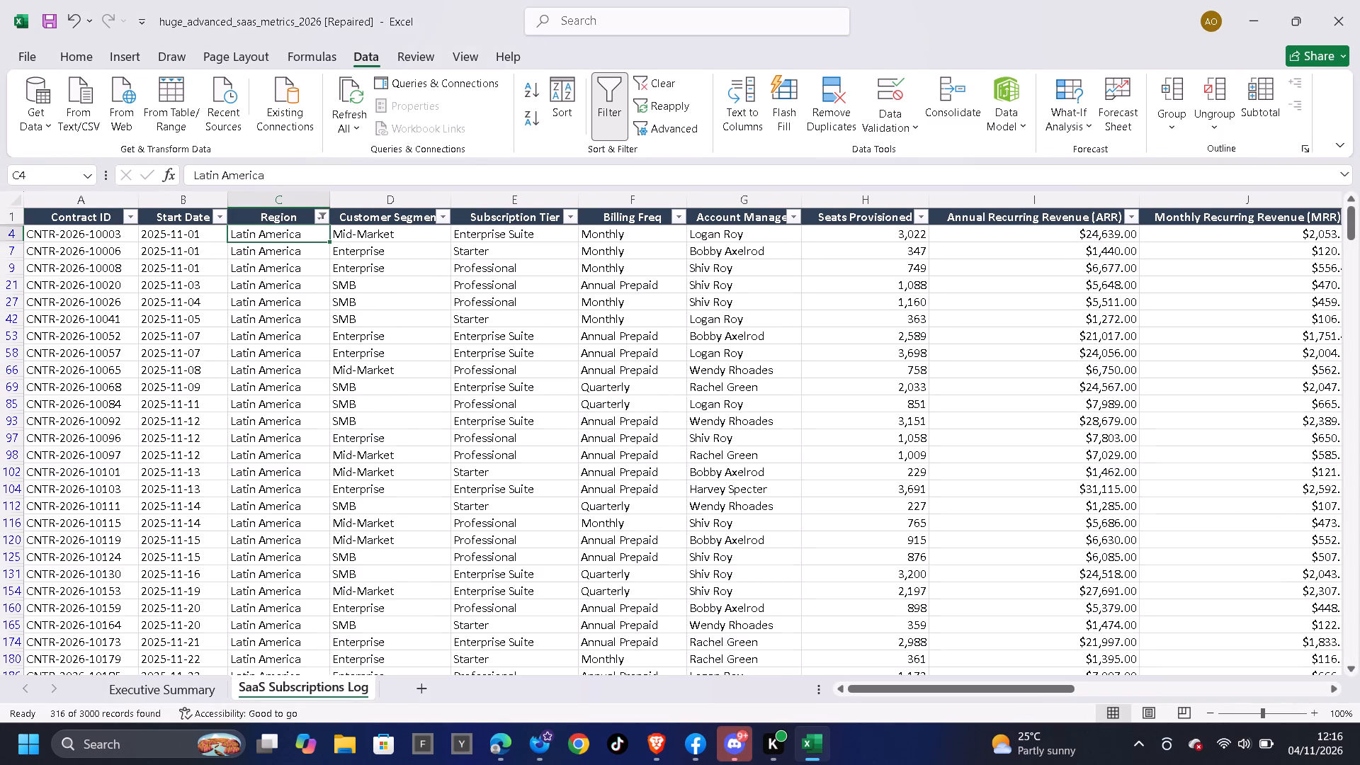
{"action": "type", "text": "LATIN AM"}
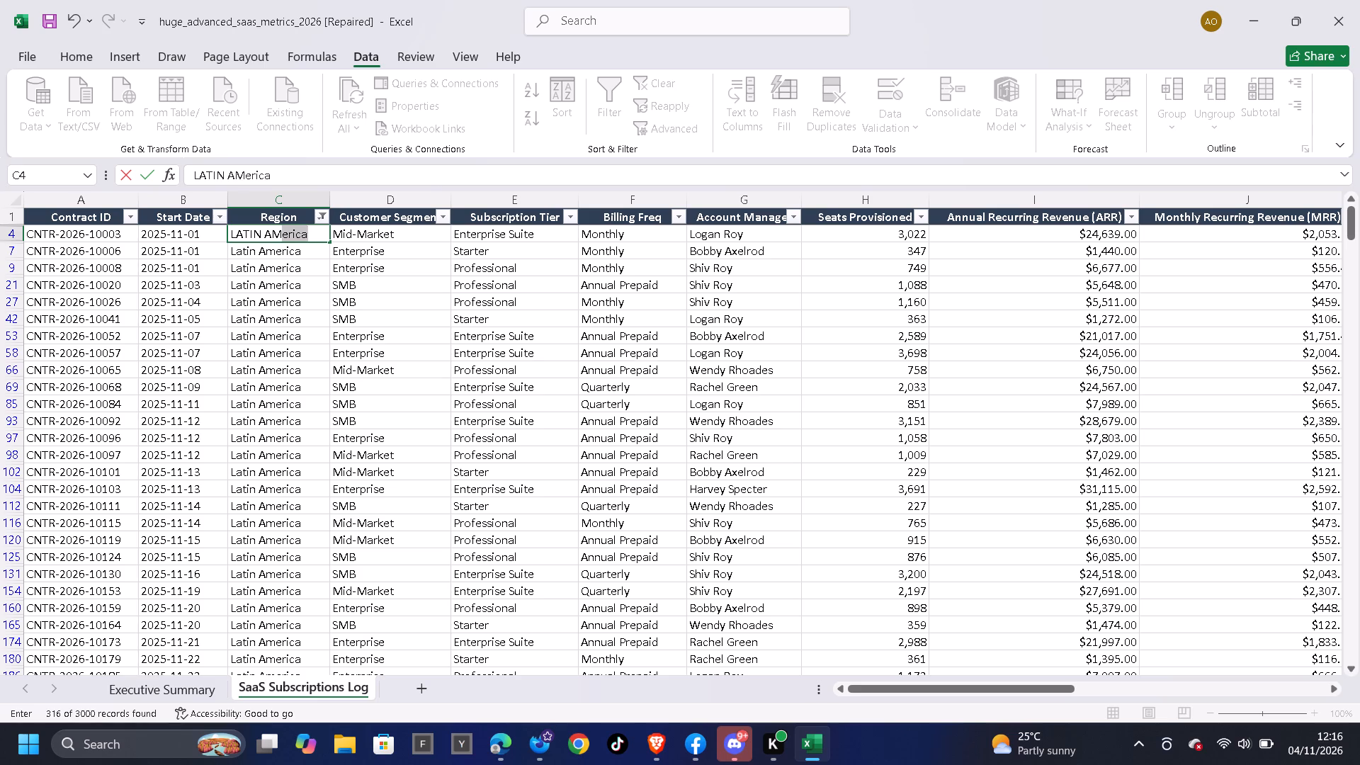
{"action": "type", "text": "ERICA"}
{"action": "key", "text": "Down"}
{"action": "key", "text": "Up"}
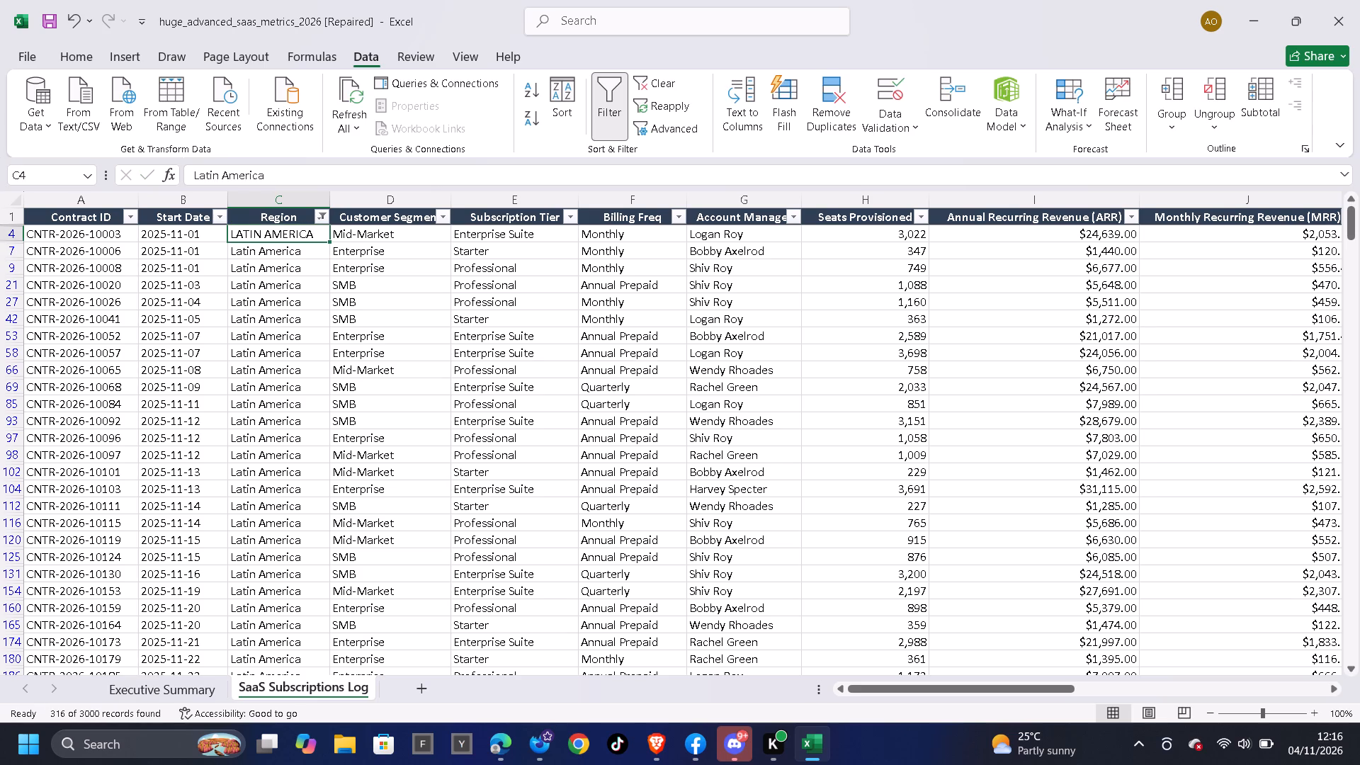
{"action": "key", "text": "ctrl+shift+Down"}
{"action": "key", "text": "ctrl+d"}
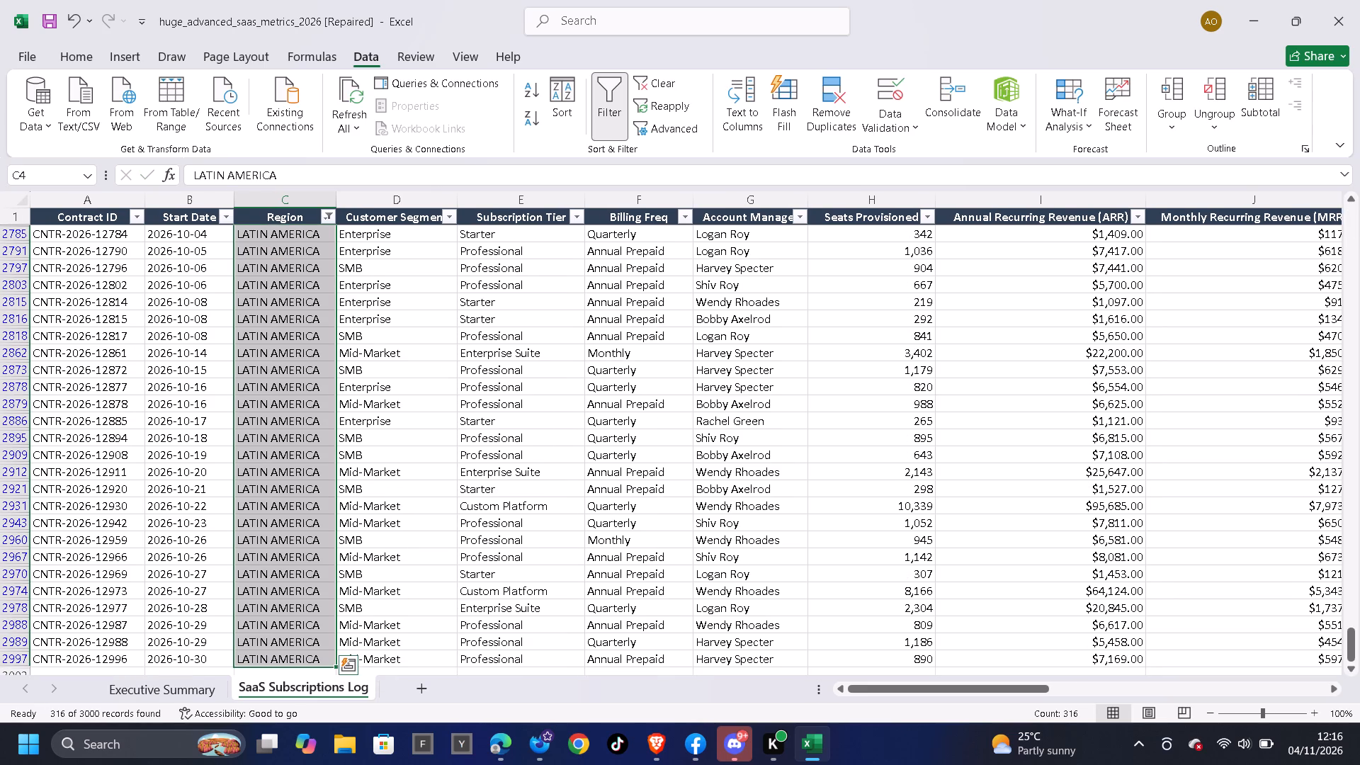
Clear the LATIN AMERICA filter and filter the Region column to show only North America.
{"action": "left_click", "coordinate": [669, 83]}
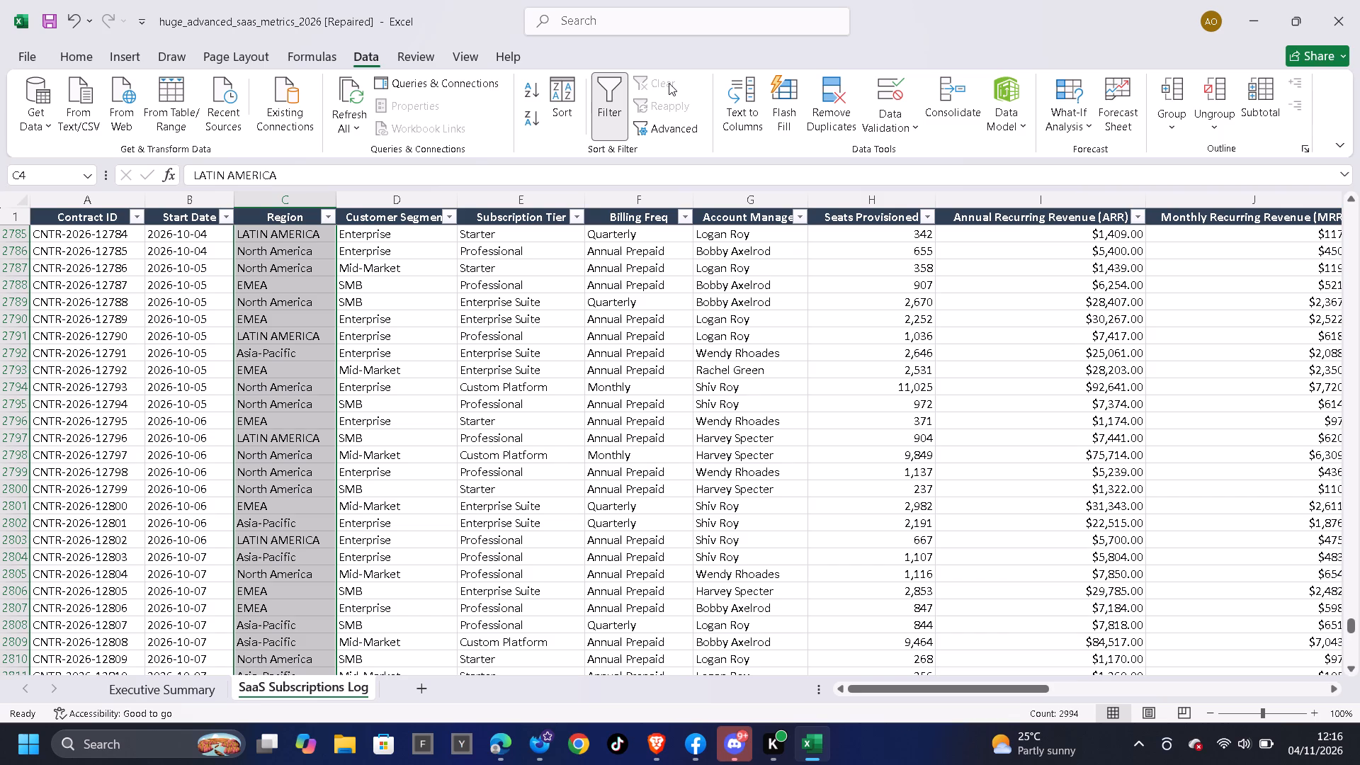
{"action": "left_click", "coordinate": [326, 214]}
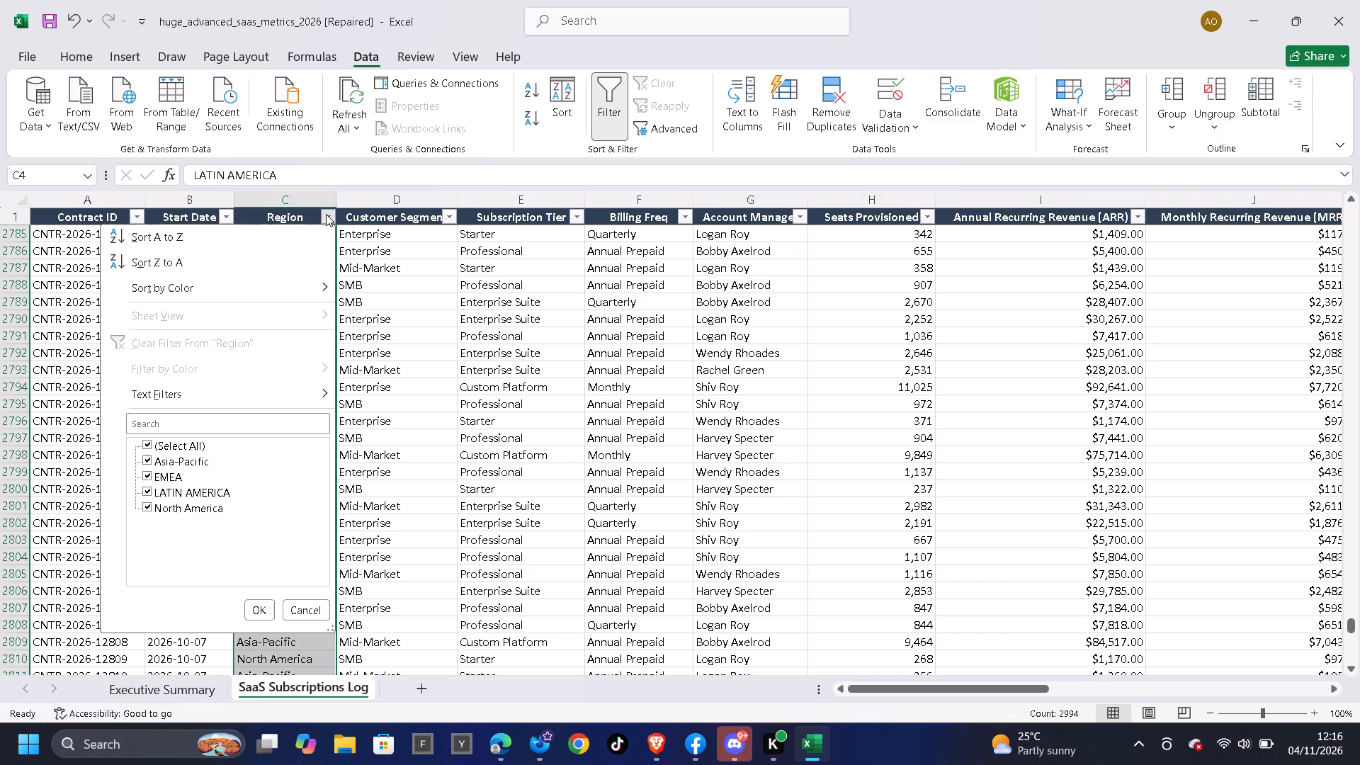
{"action": "left_click", "coordinate": [200, 448]}
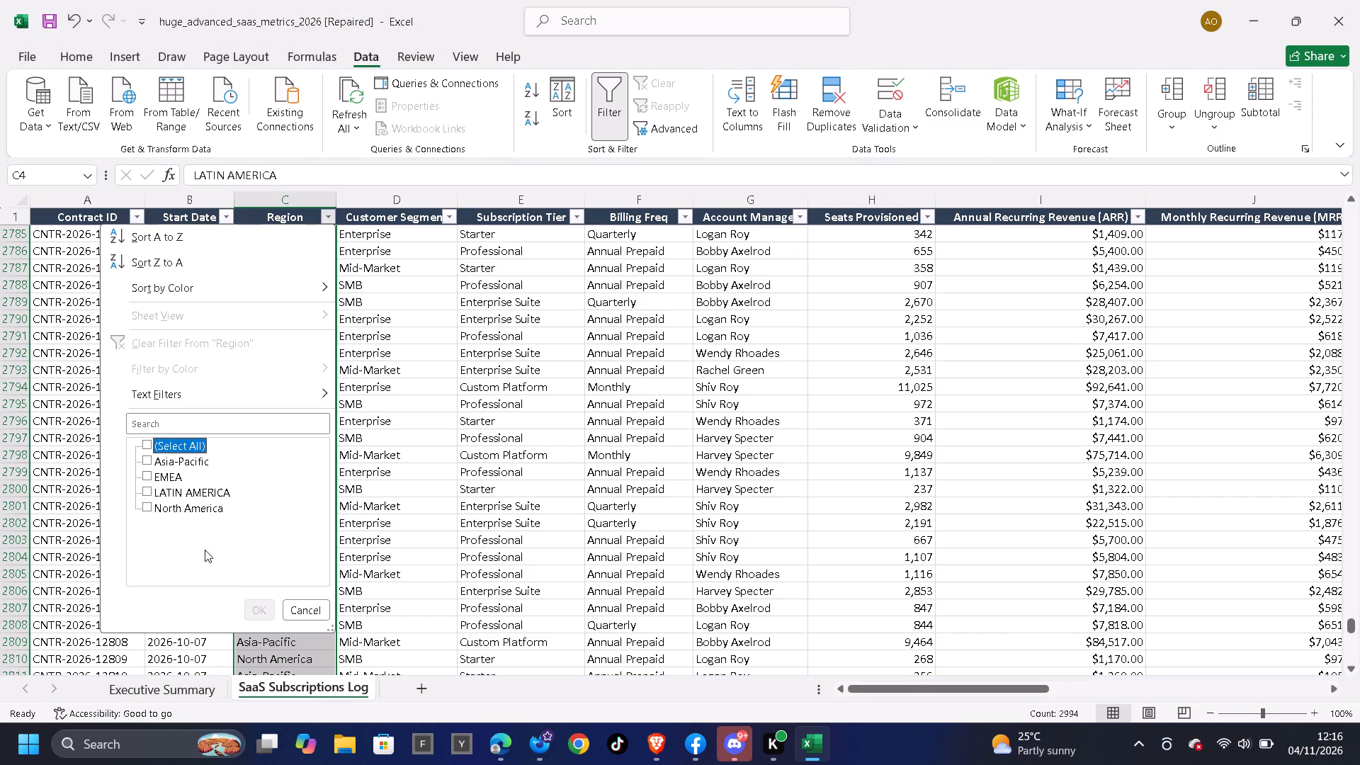
{"action": "left_click", "coordinate": [193, 511]}
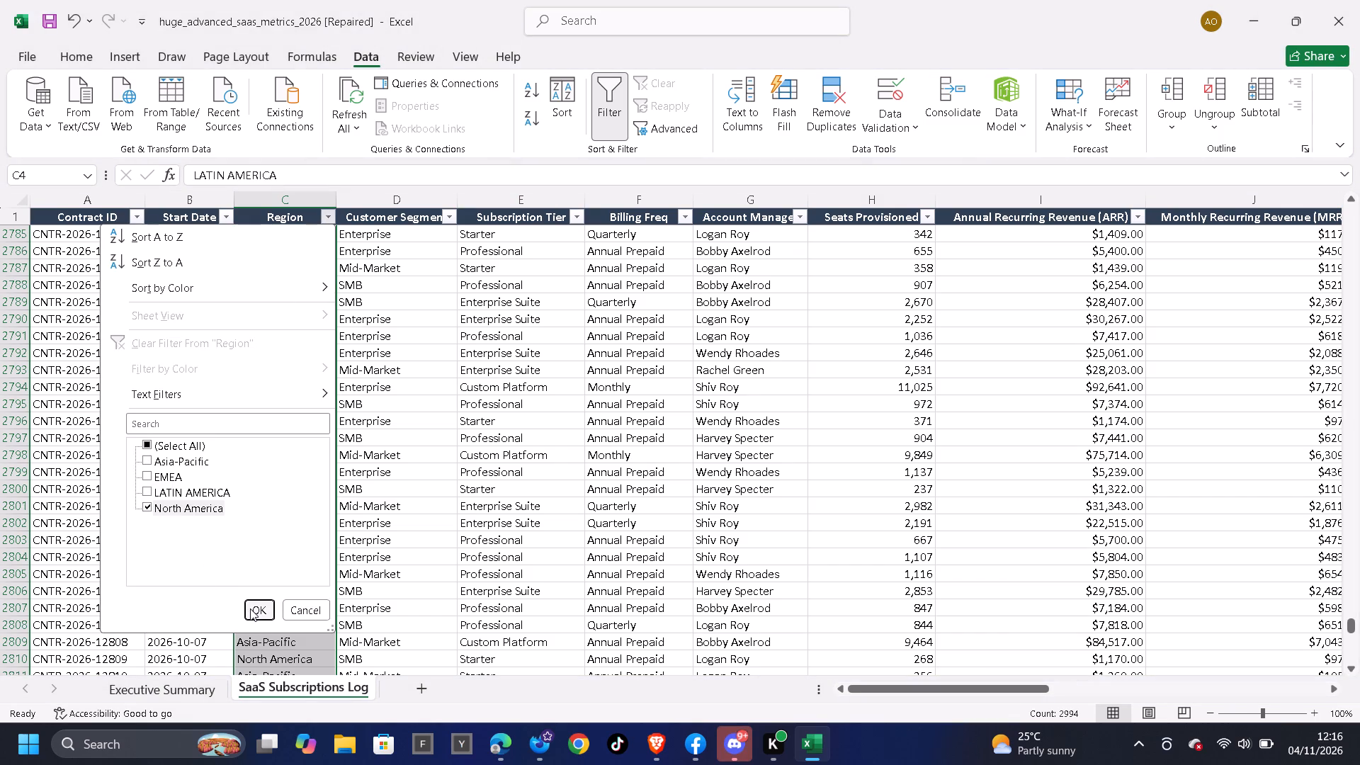
{"action": "left_click", "coordinate": [252, 608]}
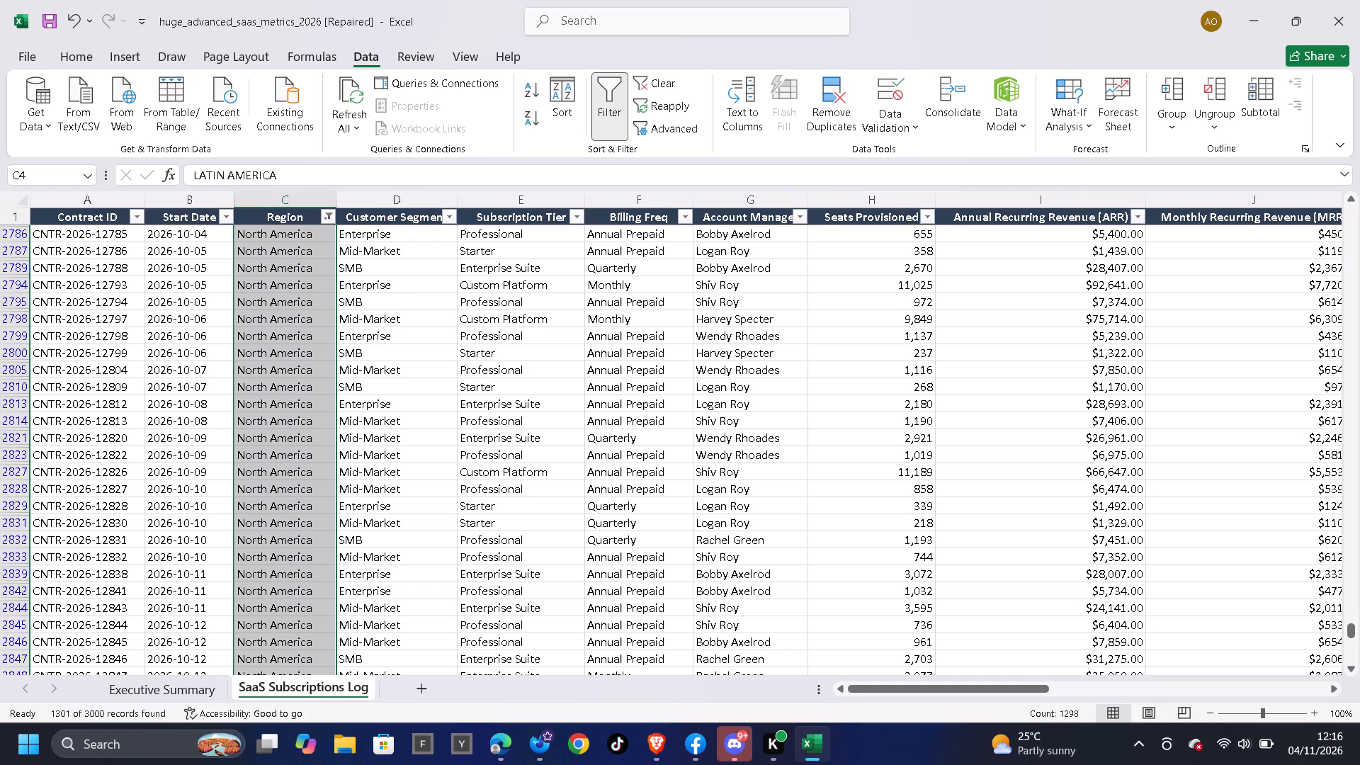
Enter NORTH AMERICA in the first filtered Region cell and fill it down through all the filtered rows.
{"action": "left_click", "coordinate": [269, 216]}
{"action": "key", "text": "Down"}
{"action": "key", "text": "Up"}
{"action": "key", "text": "Down"}
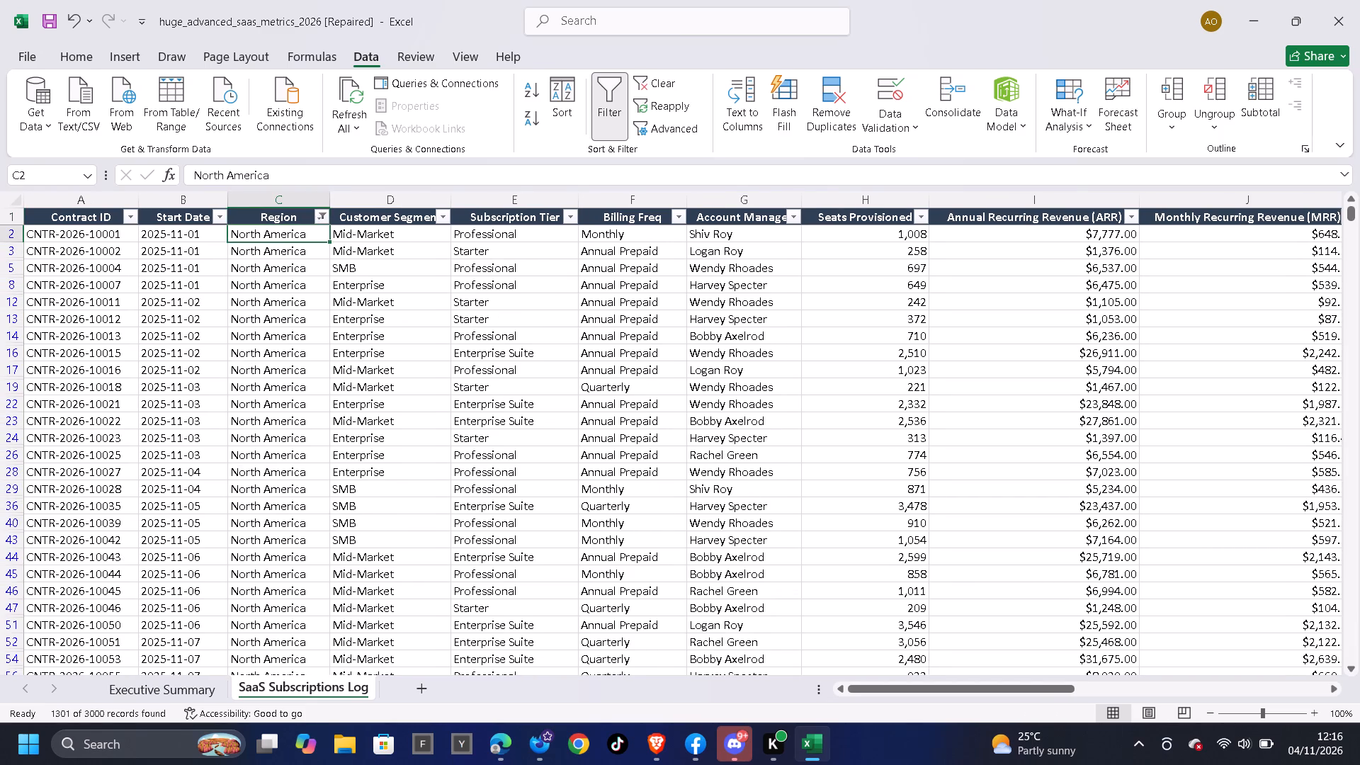
{"action": "type", "text": "NORTH AMERICA"}
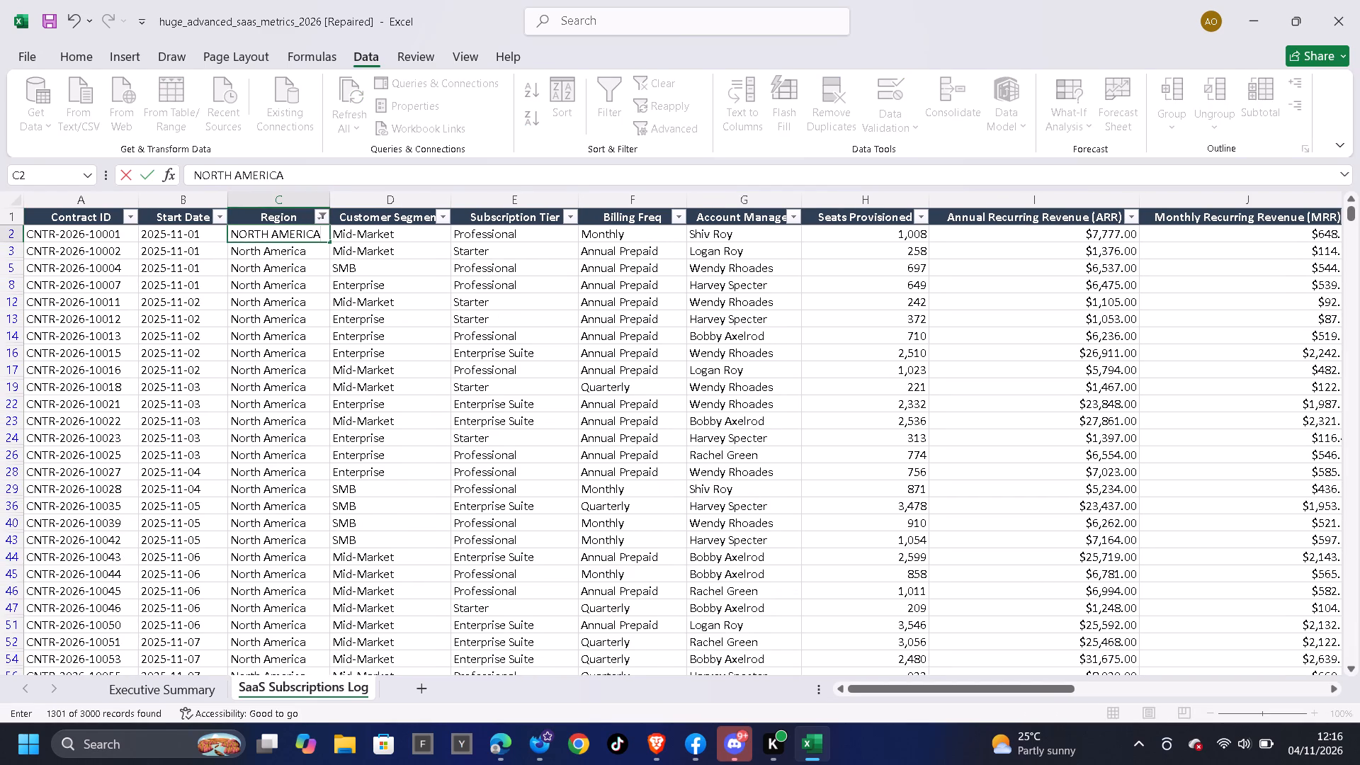
{"action": "key", "text": "Down"}
{"action": "key", "text": "Up"}
{"action": "key", "text": "ctrl+shift+Down"}
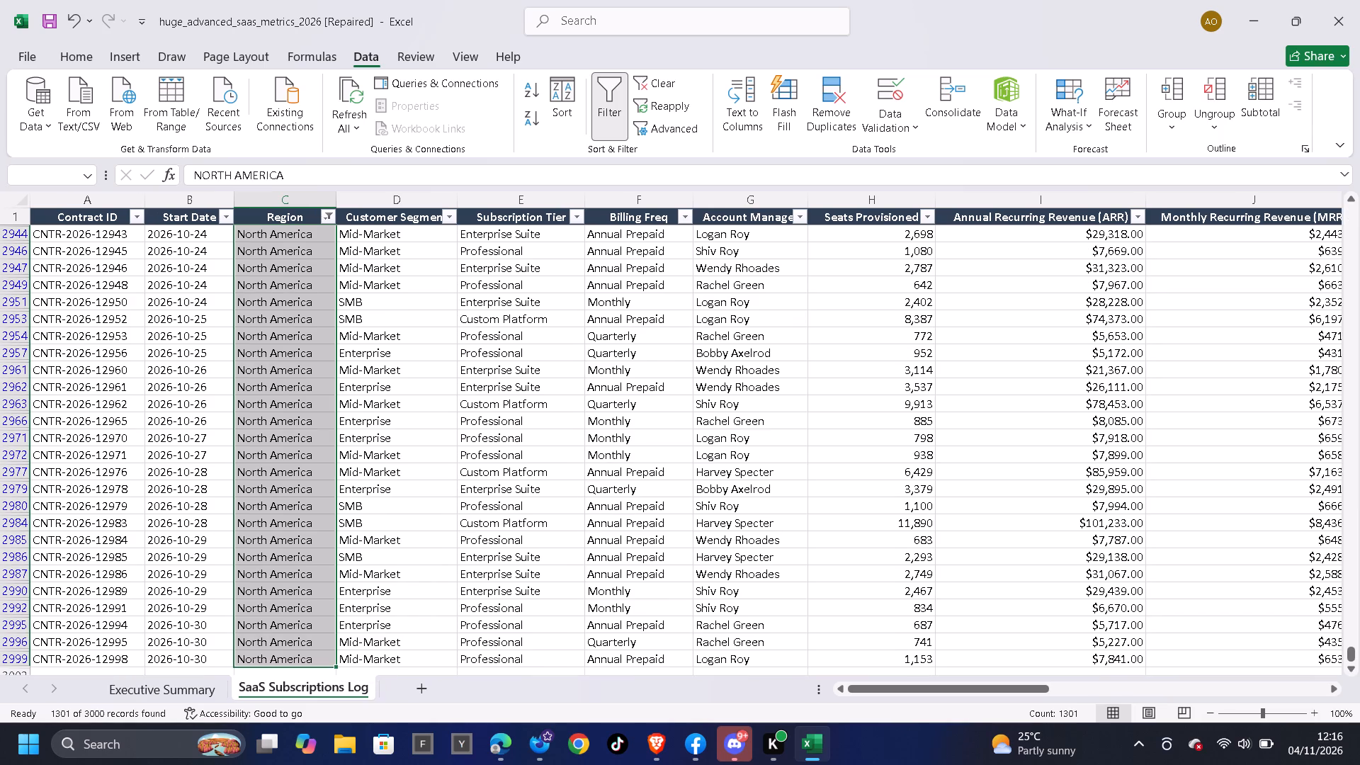
{"action": "key", "text": "ctrl+d"}
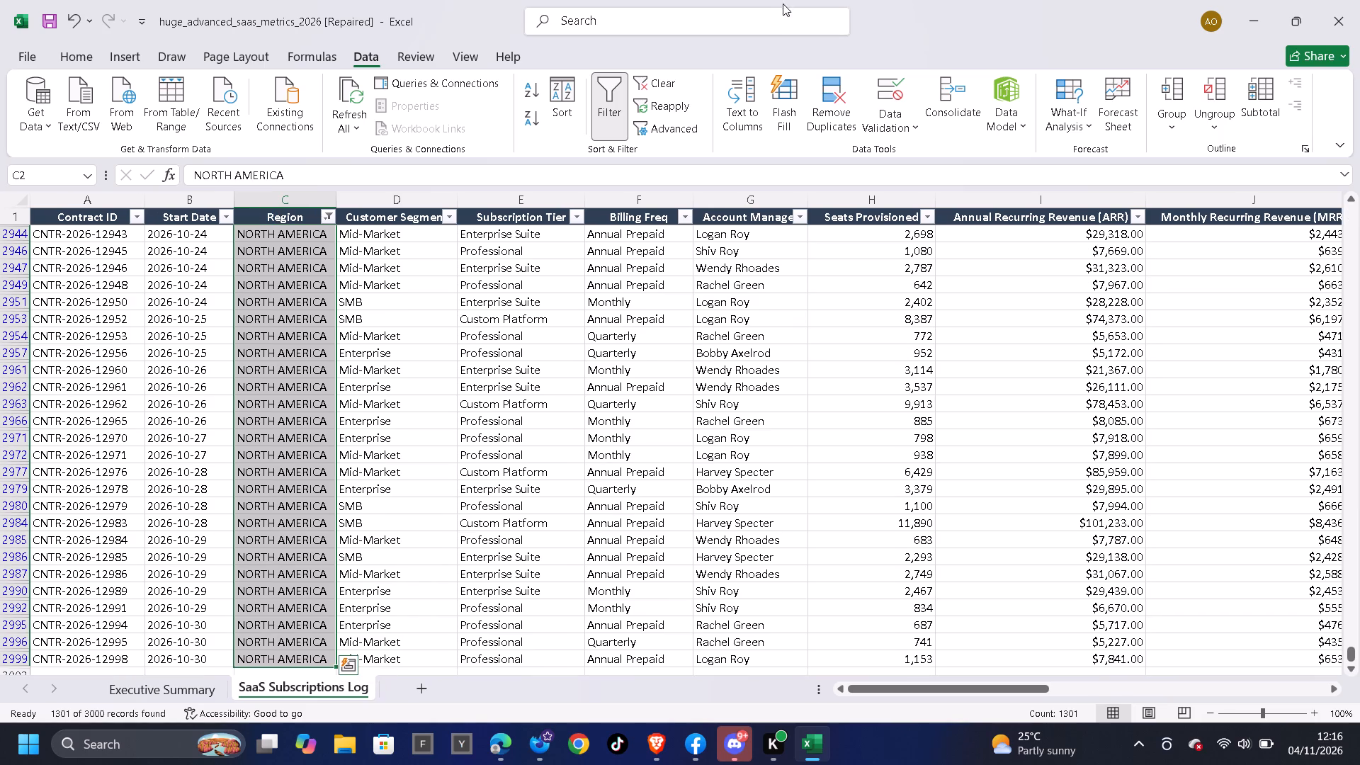
Clear the NORTH AMERICA filter and filter the Region column to show only Asia-Pacific.
{"action": "left_click", "coordinate": [667, 87]}
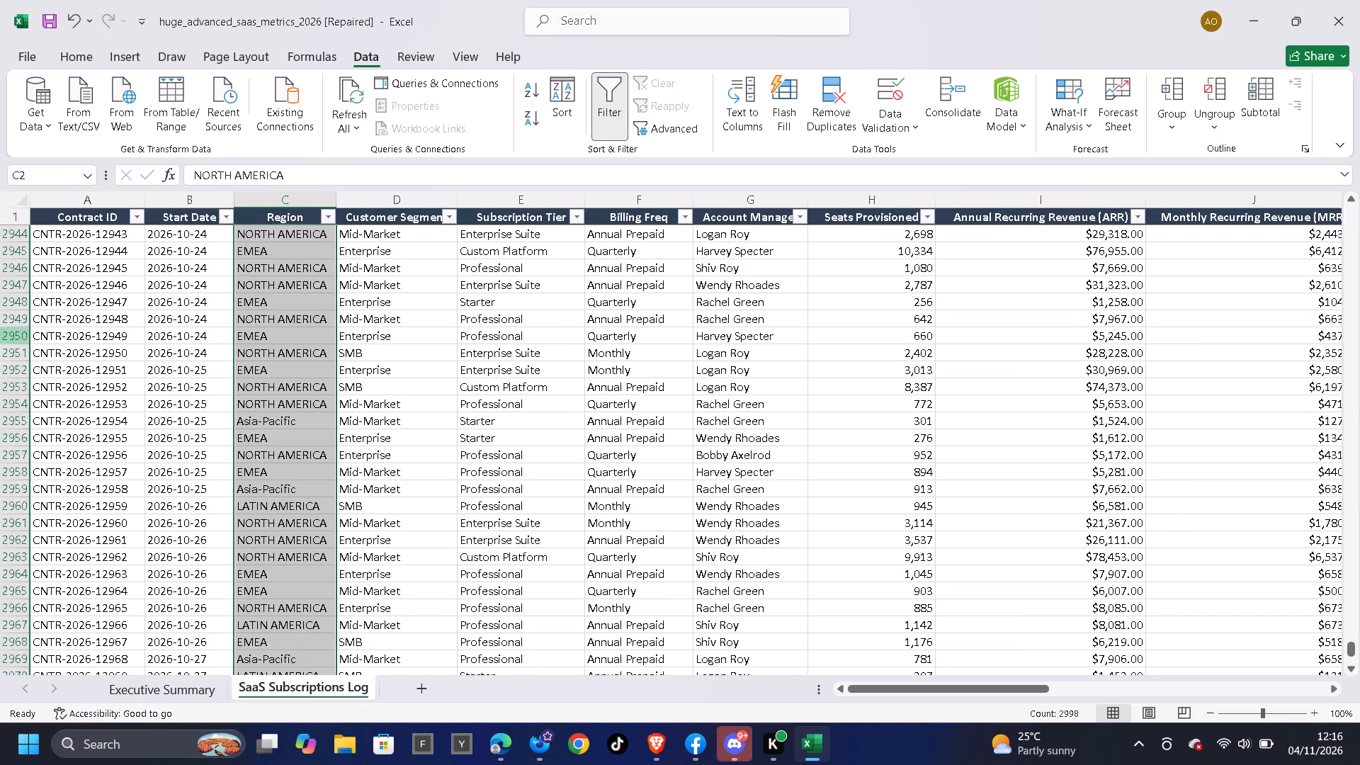
{"action": "left_click", "coordinate": [329, 220]}
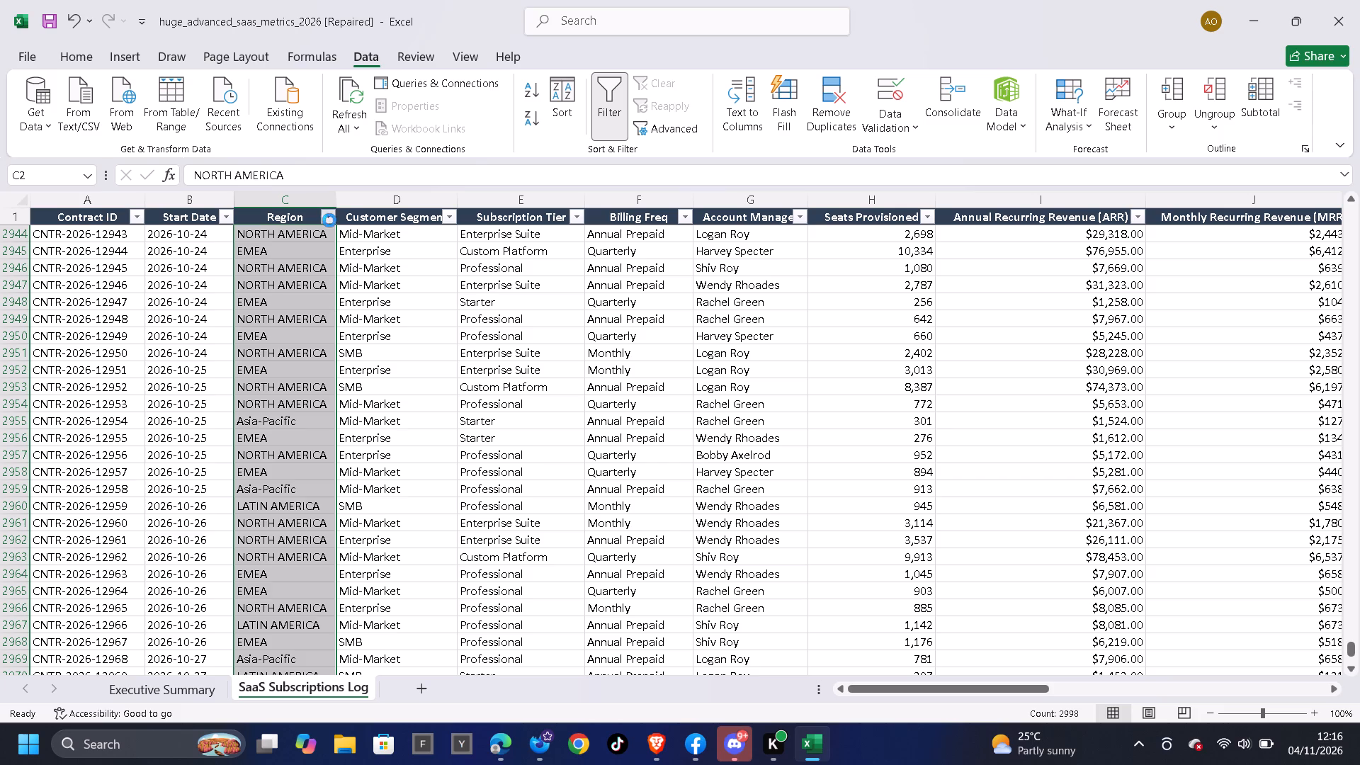
{"action": "left_click", "coordinate": [190, 446]}
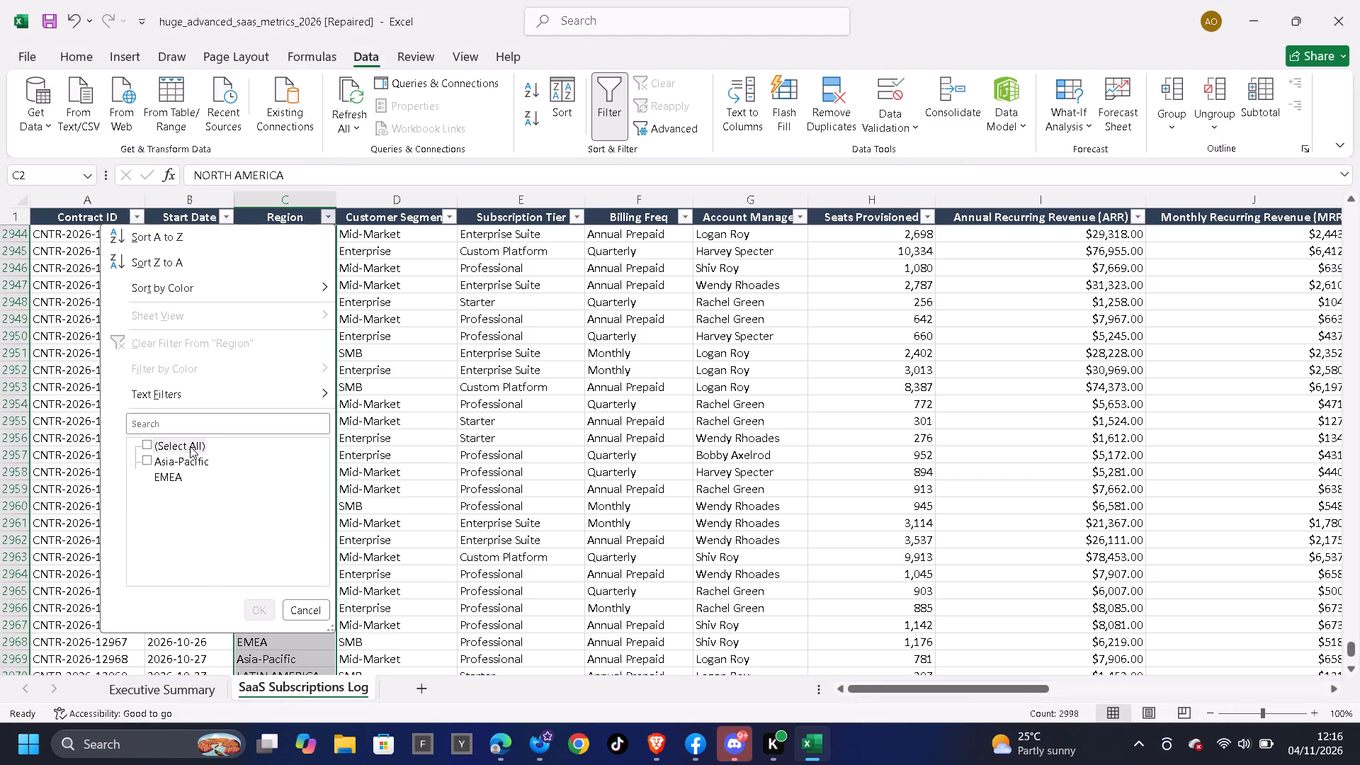
{"action": "left_click", "coordinate": [192, 466]}
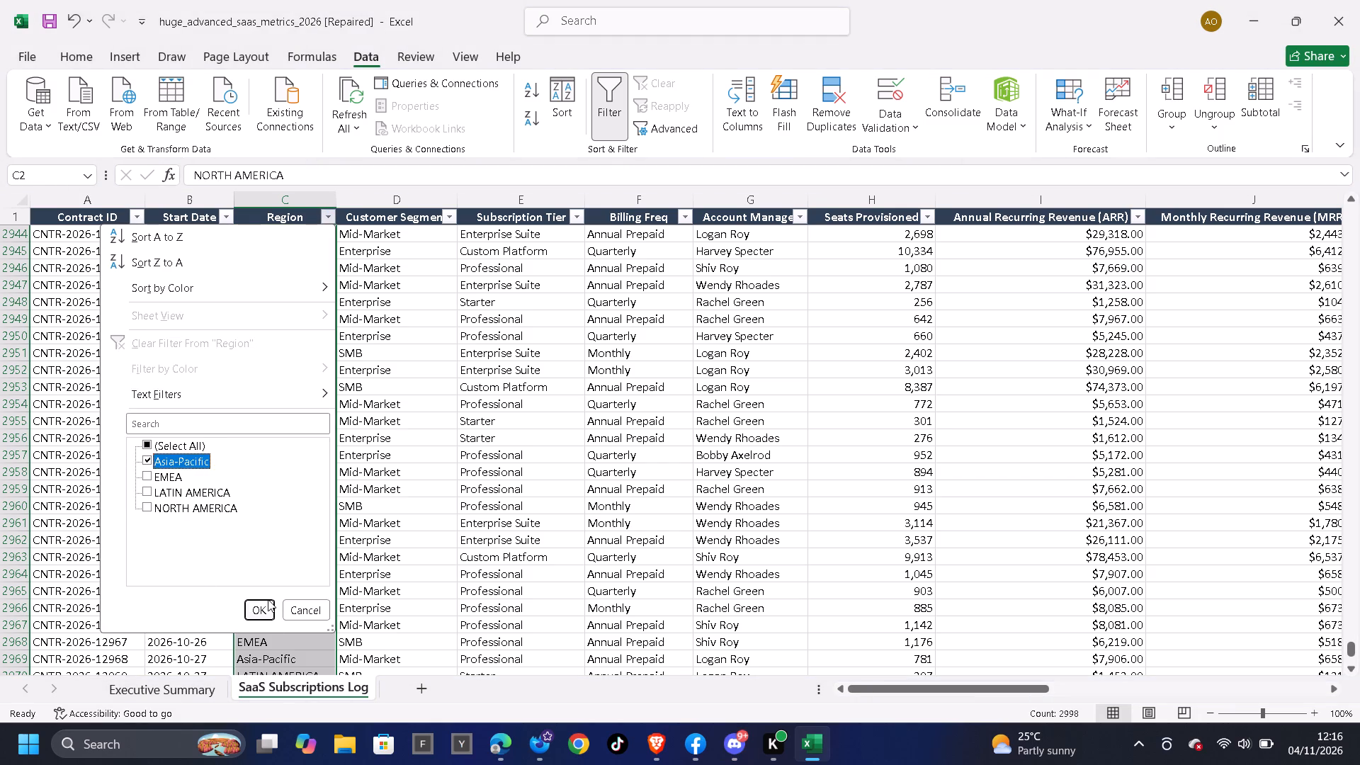
{"action": "left_click", "coordinate": [256, 606]}
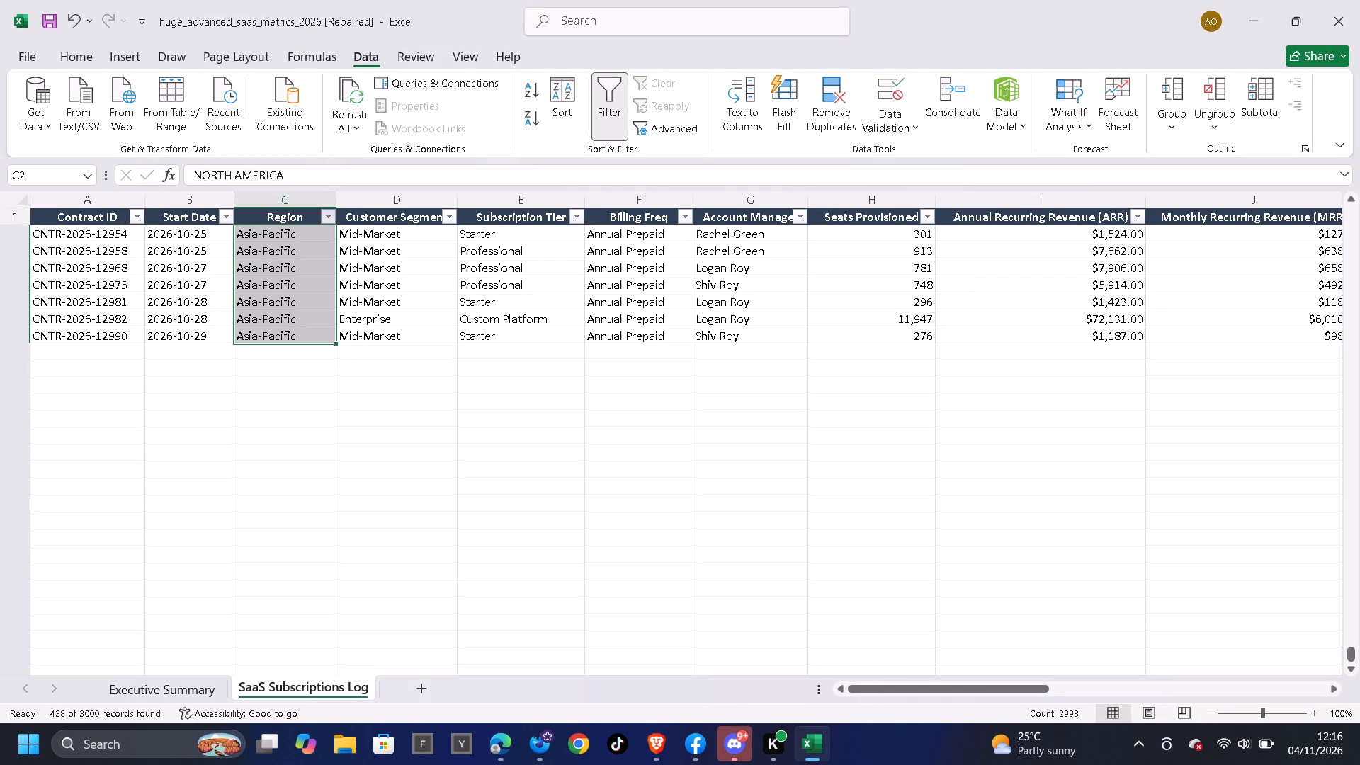
Enter ASIA-PACIFIC in the first filtered Region cell and fill it down through all the filtered rows.
{"action": "left_click", "coordinate": [300, 221]}
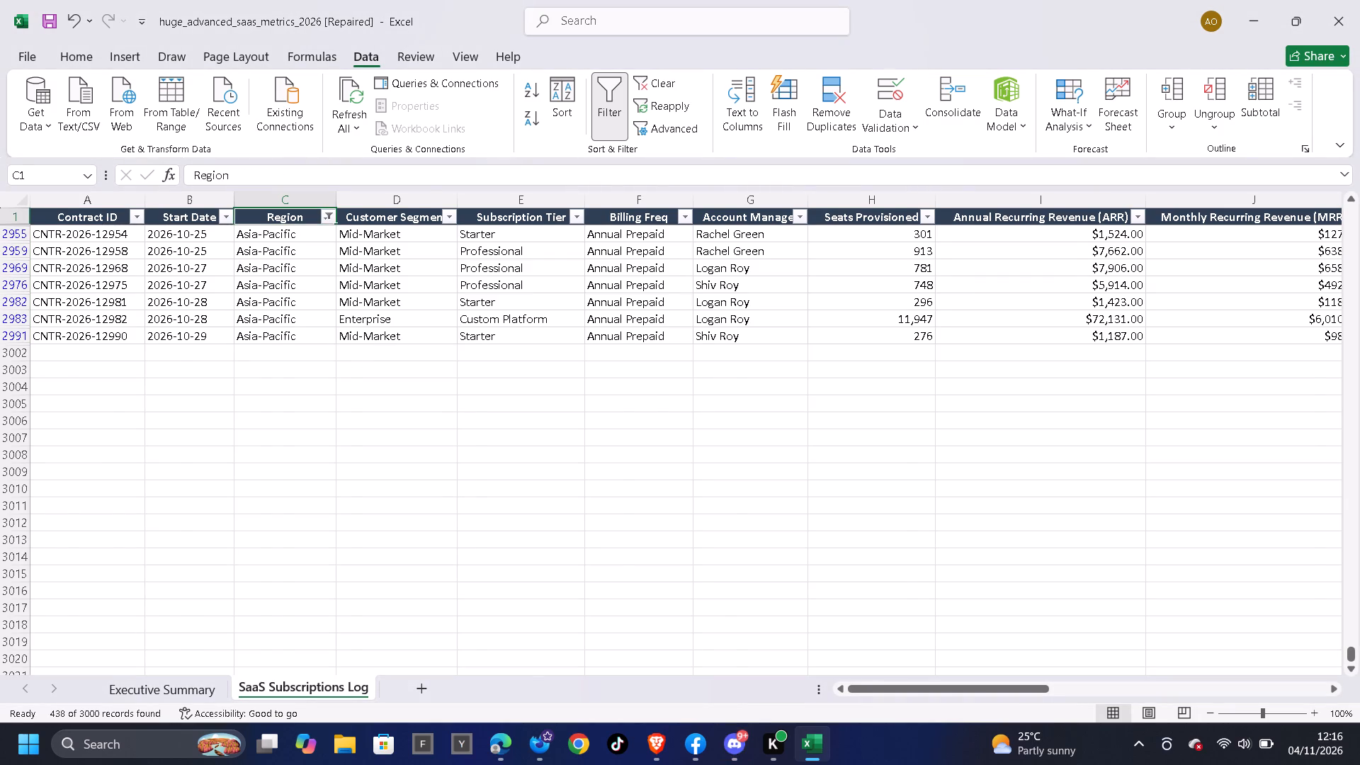
{"action": "key", "text": "Down"}
{"action": "key", "text": "Up"}
{"action": "key", "text": "Down"}
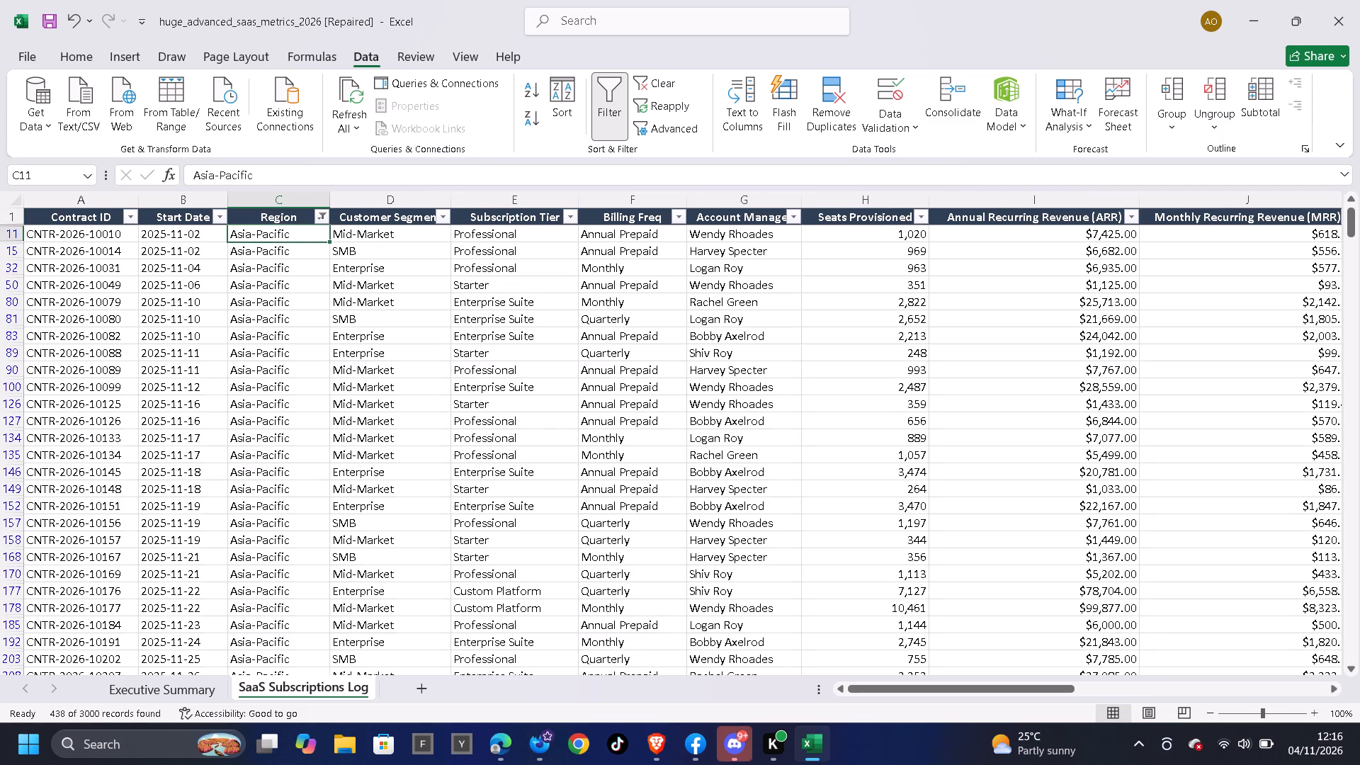
{"action": "type", "text": "ASIA"}
{"action": "key", "text": "minus"}
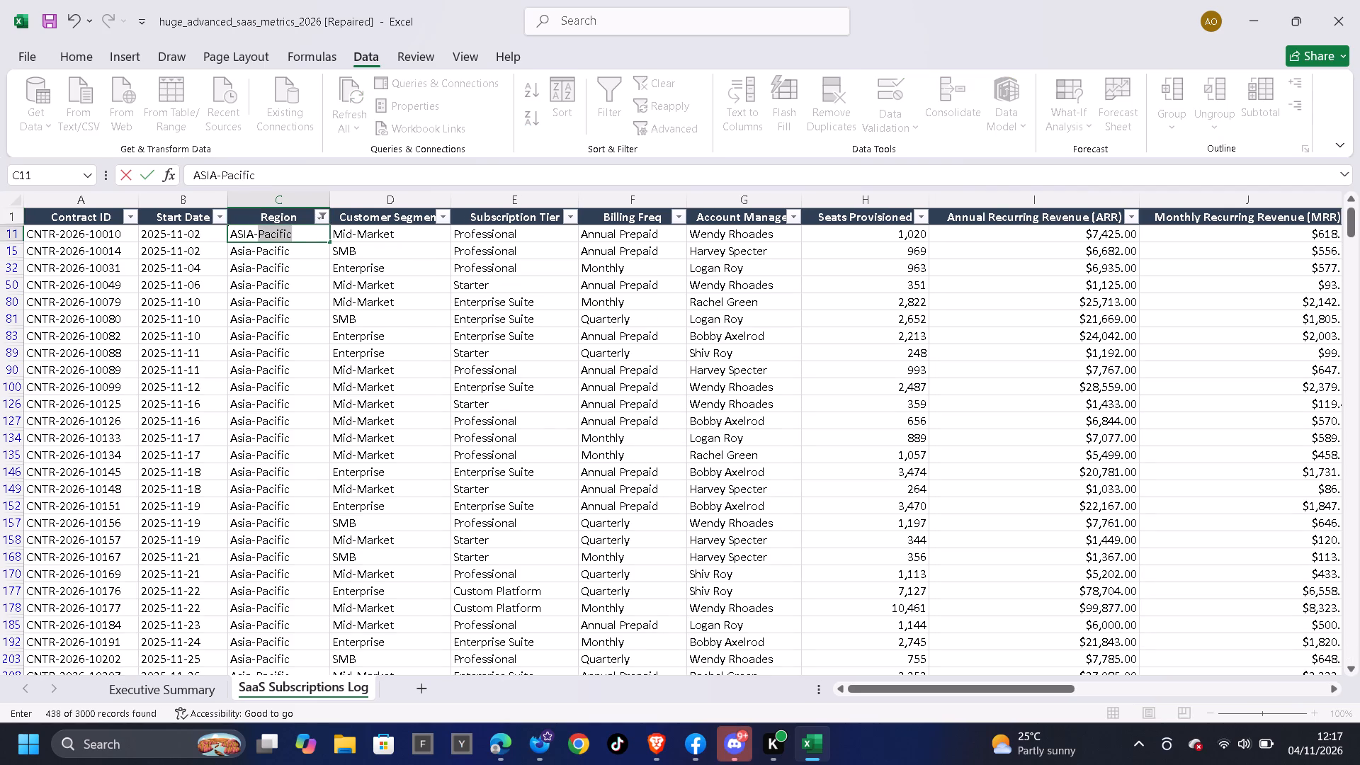
{"action": "type", "text": "PACIFIC"}
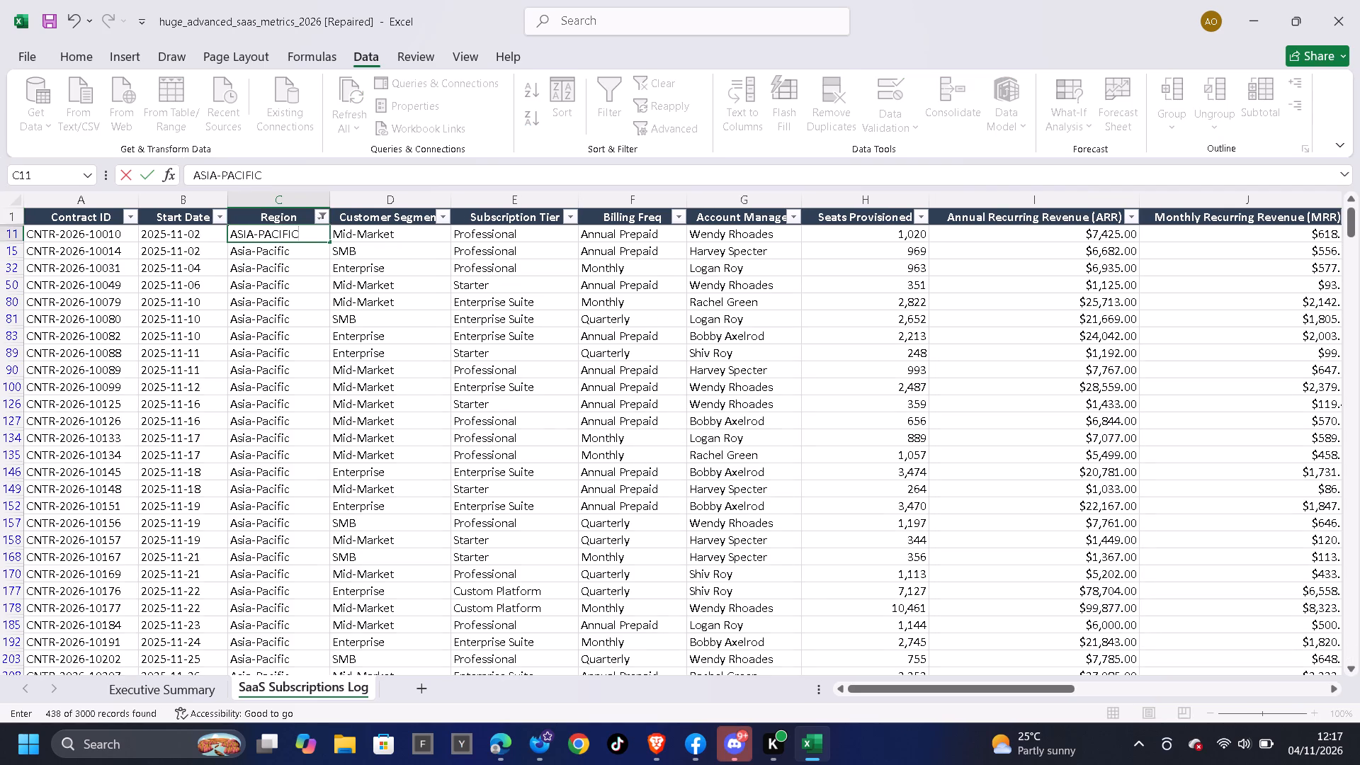
{"action": "key", "text": "Down"}
{"action": "key", "text": "Up"}
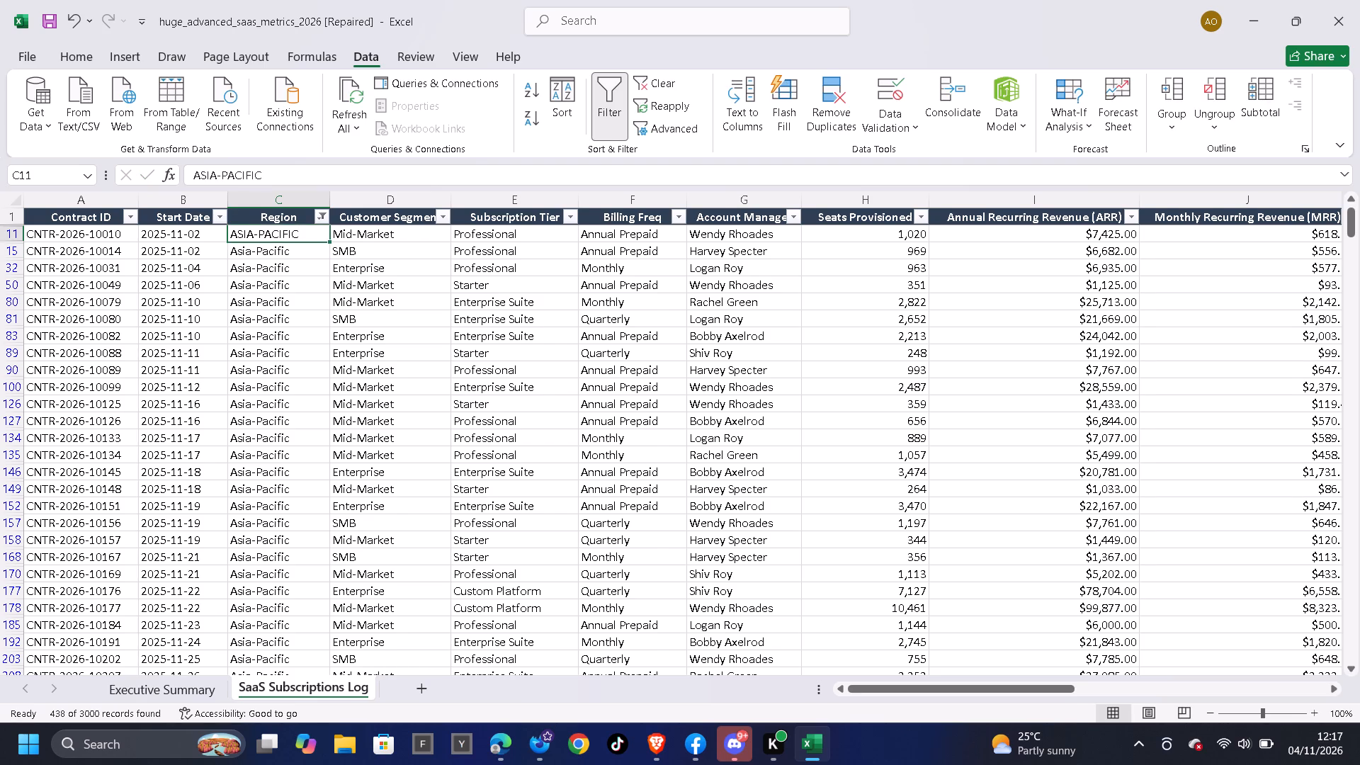
{"action": "key", "text": "ctrl+shift+Down"}
{"action": "key", "text": "ctrl+d"}
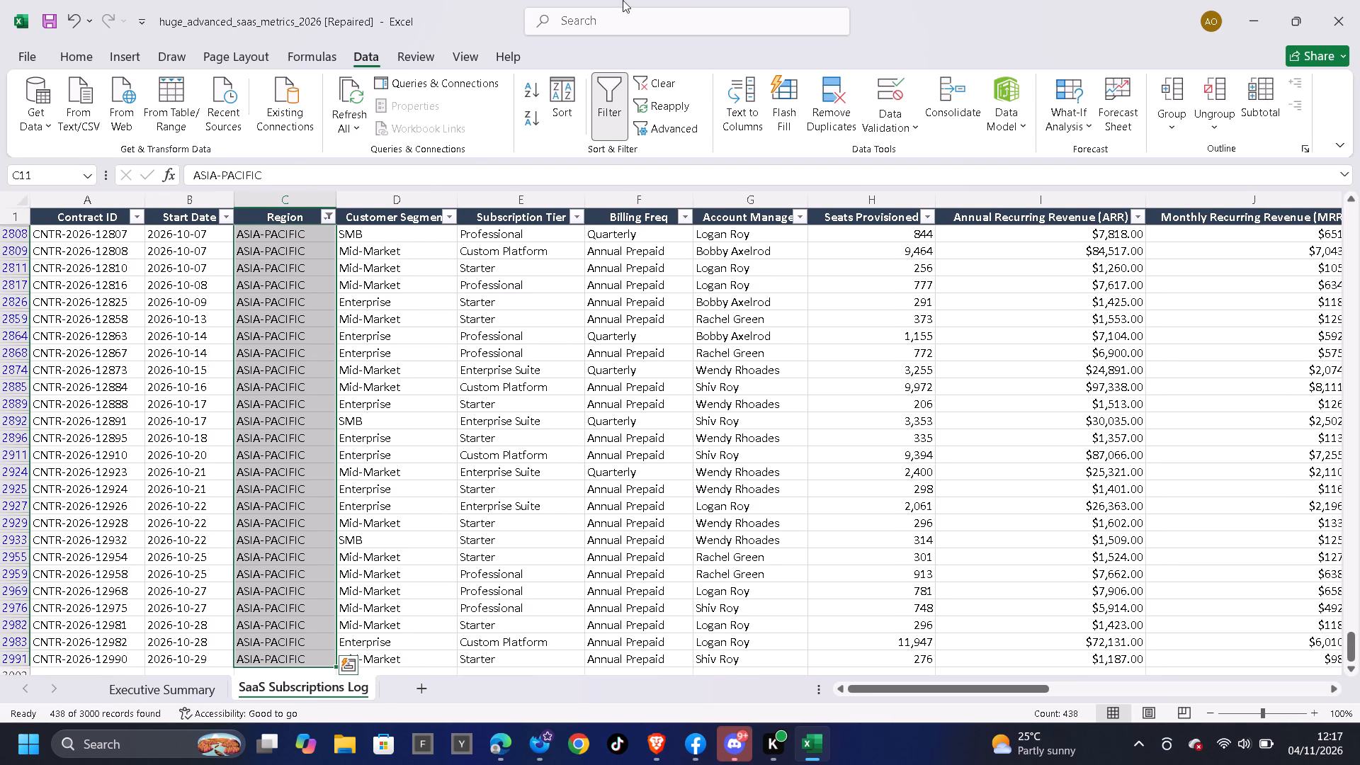
Clear the ASIA-PACIFIC filter and check the Region column's list of filter values.
{"action": "left_click", "coordinate": [671, 87]}
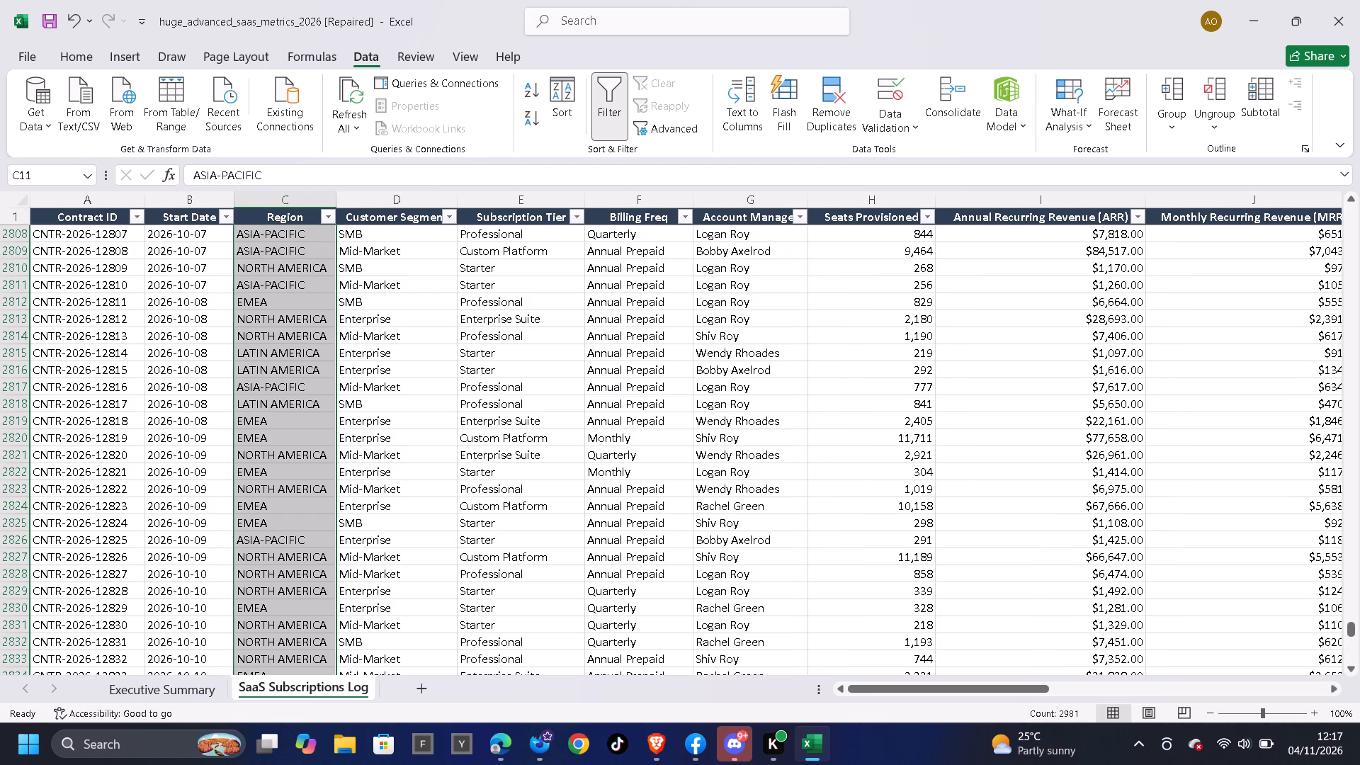
{"action": "left_click", "coordinate": [331, 220]}
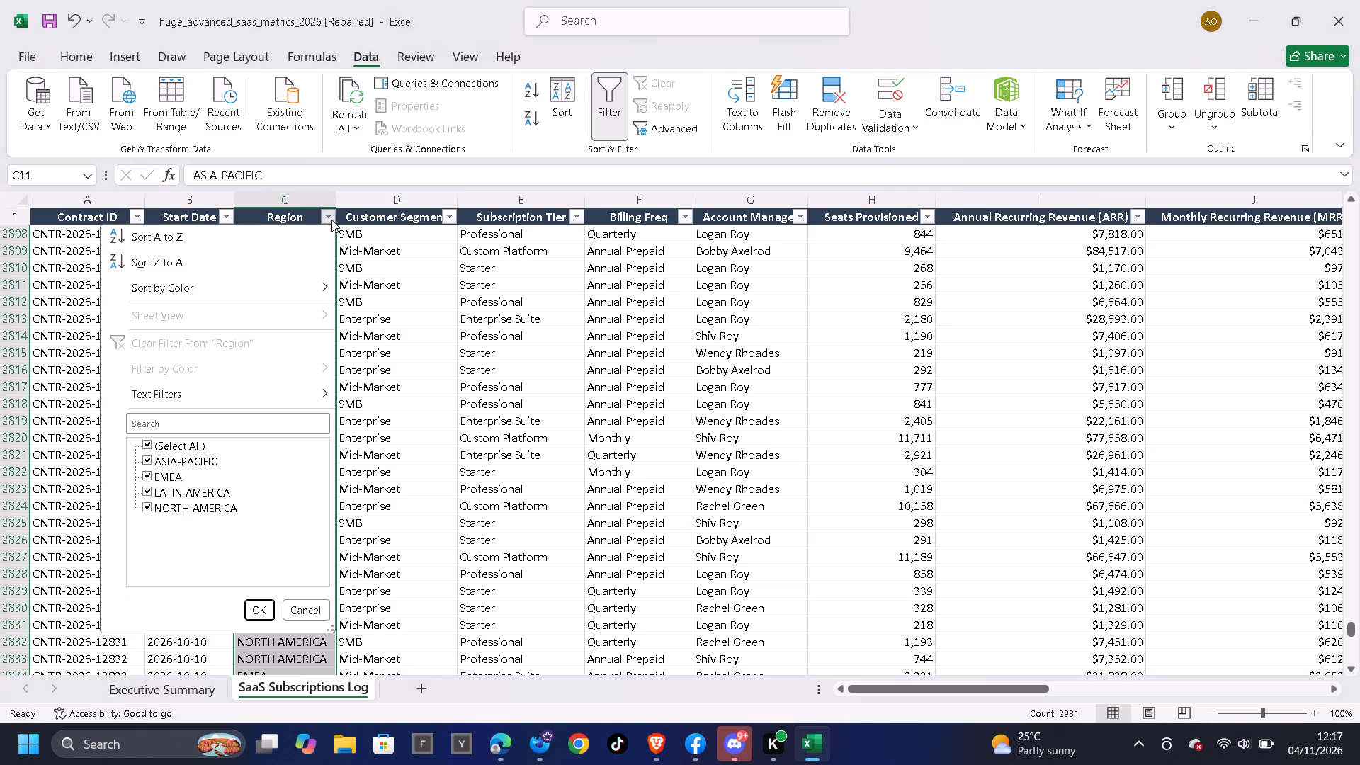
{"action": "left_click", "coordinate": [432, 346]}
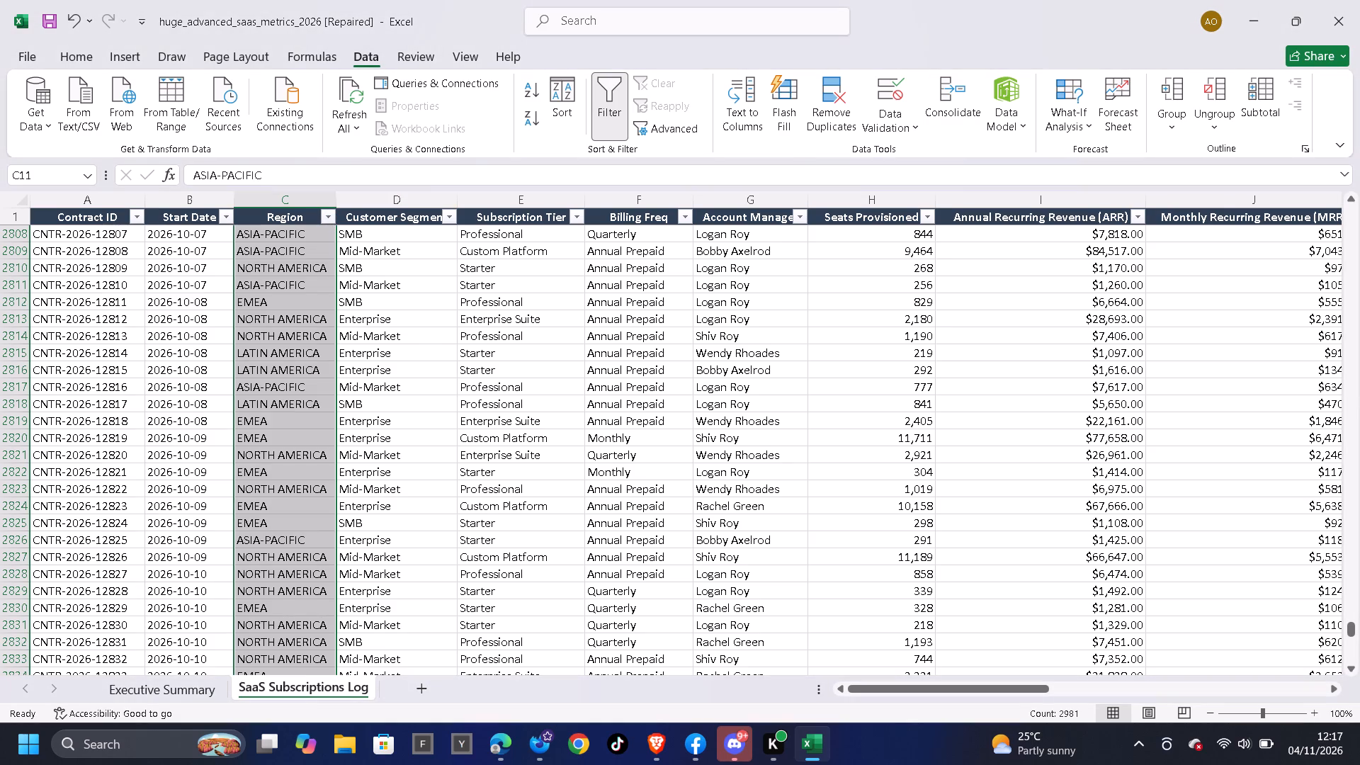
Filter the Customer Segment column to show only Enterprise.
{"action": "left_click", "coordinate": [451, 214]}
{"action": "left_click", "coordinate": [314, 440]}
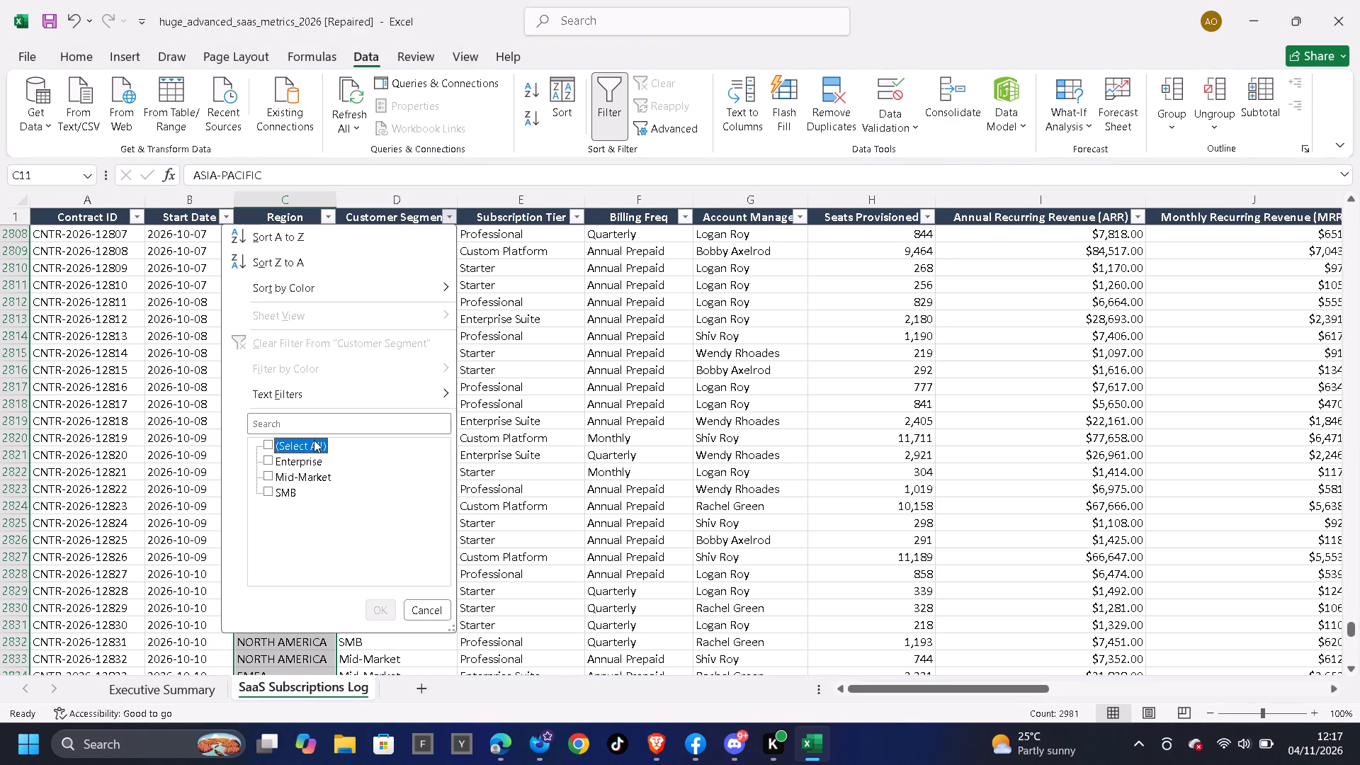
{"action": "left_click", "coordinate": [315, 466]}
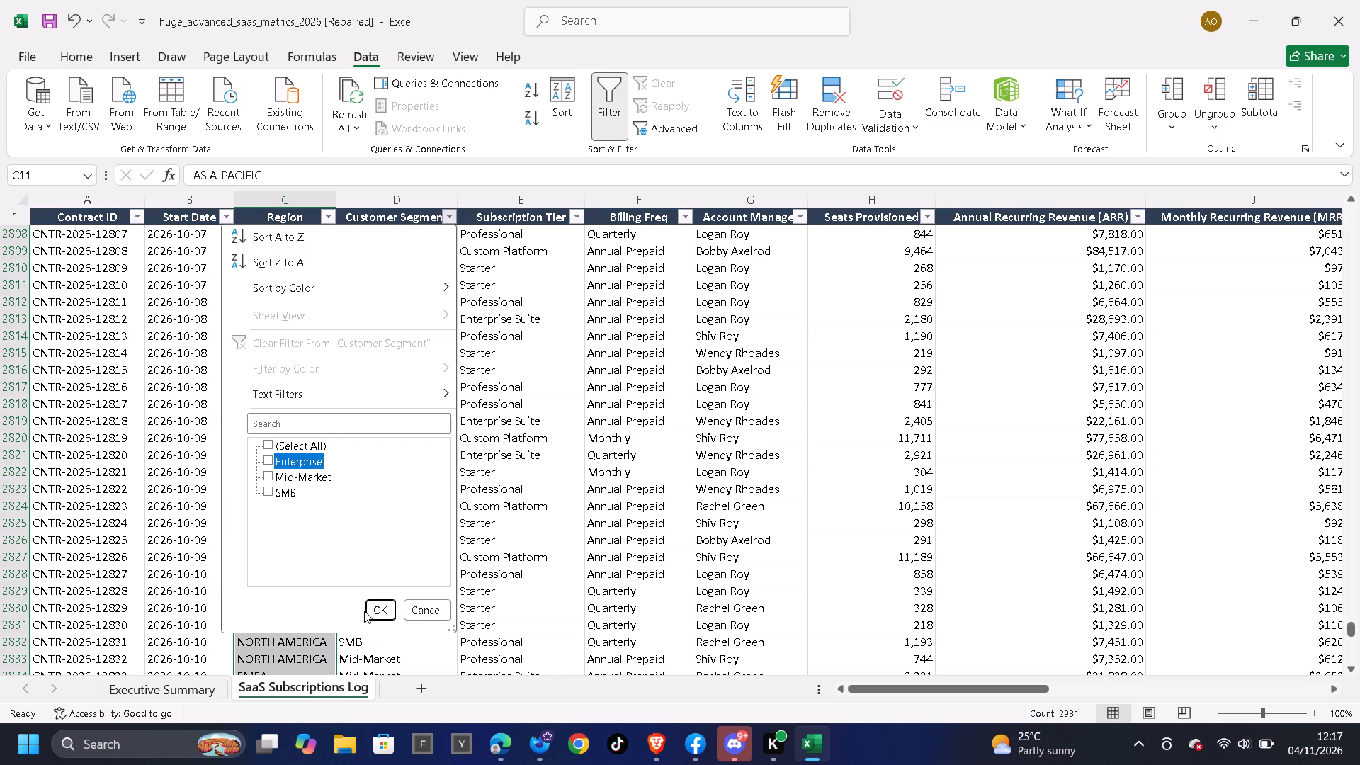
{"action": "left_click", "coordinate": [378, 611]}
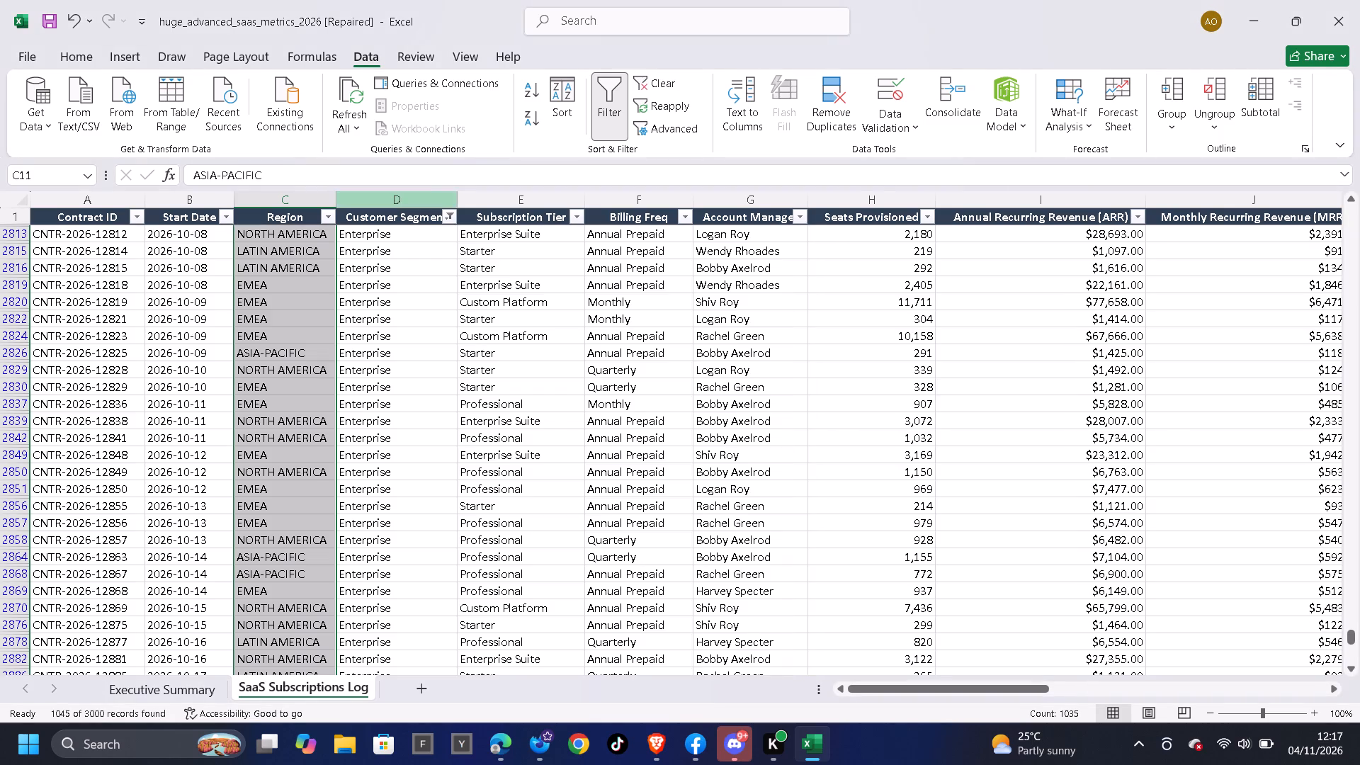
Enter ENTERPRISE in the first filtered Customer Segment cell and fill it down through all the filtered rows.
{"action": "left_click", "coordinate": [387, 219]}
{"action": "key", "text": "Down"}
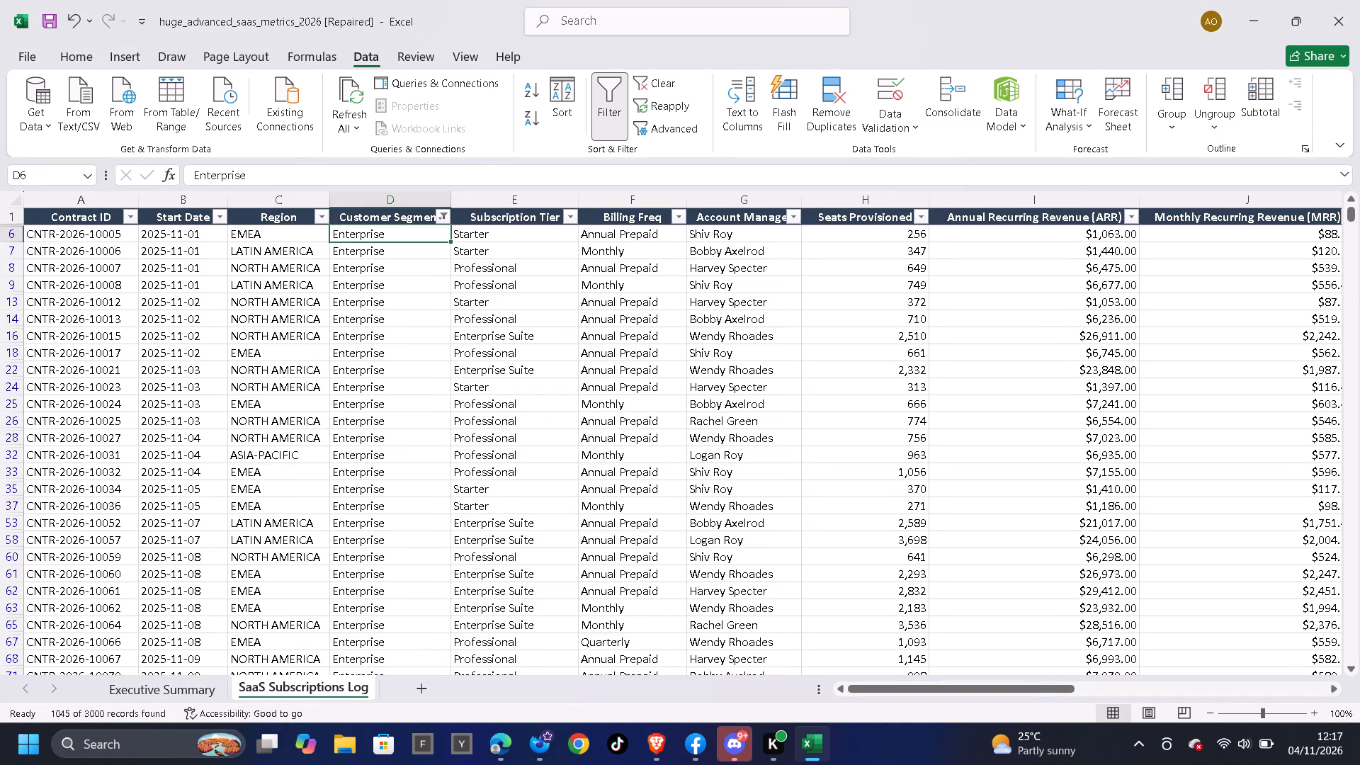
{"action": "key", "text": "Up"}
{"action": "key", "text": "Down"}
{"action": "type", "text": "ENTER"}
{"action": "type", "text": "PRISE"}
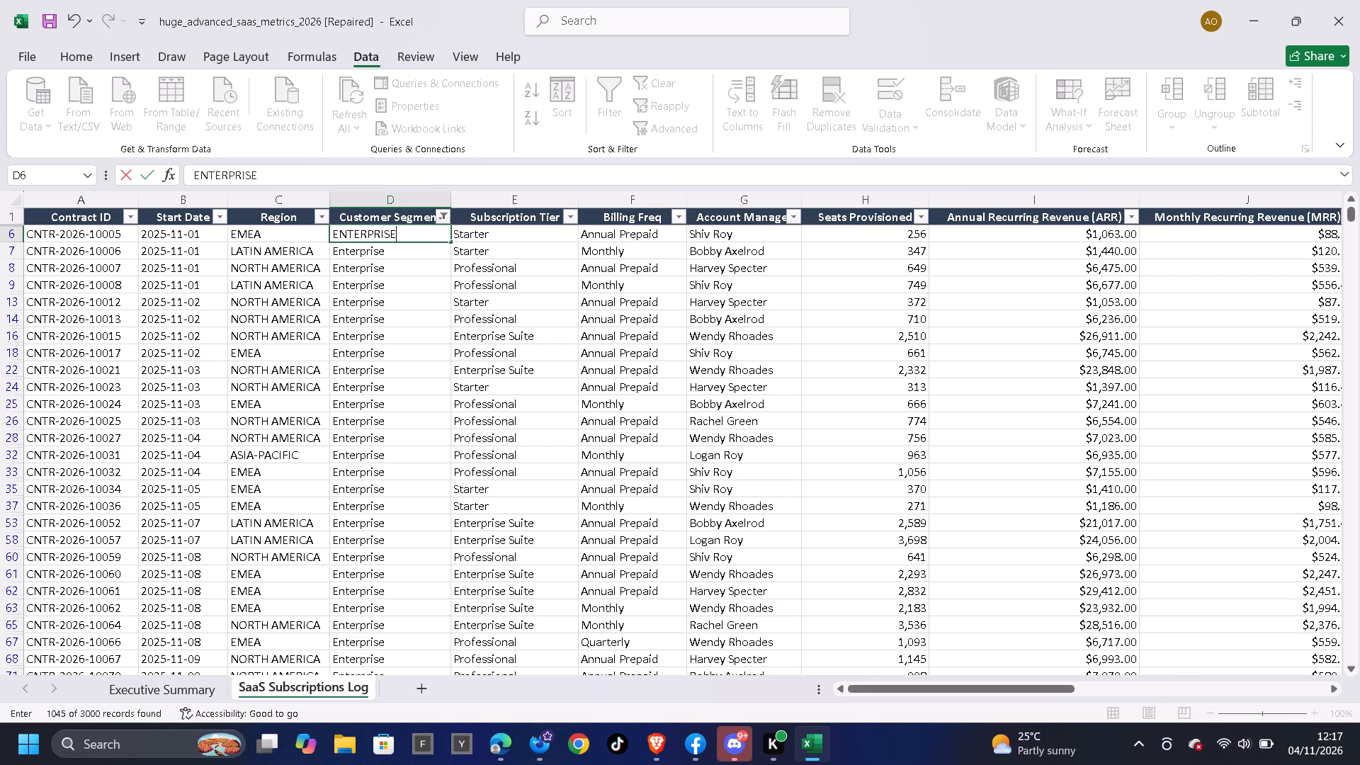
{"action": "key", "text": "Down"}
{"action": "key", "text": "Up"}
{"action": "key", "text": "ctrl+shift+Down"}
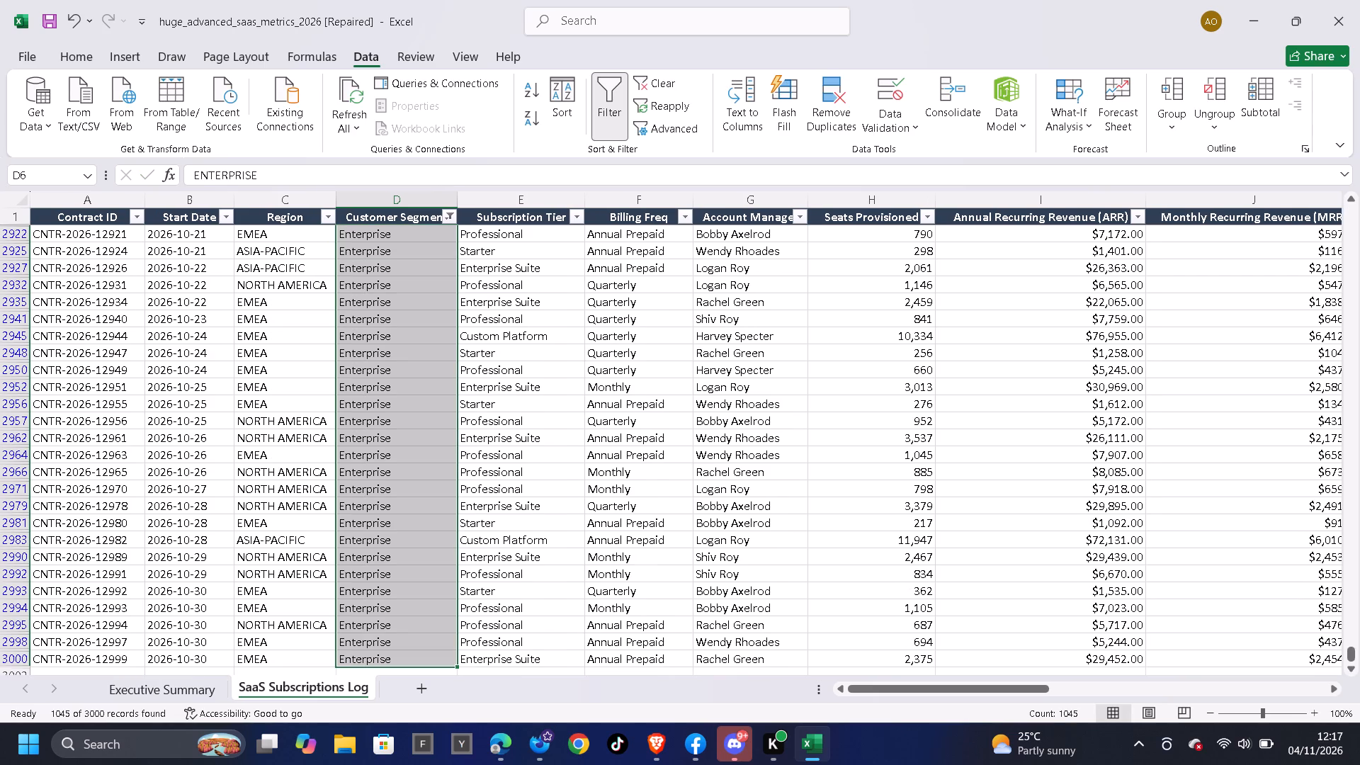
{"action": "key", "text": "ctrl+d"}
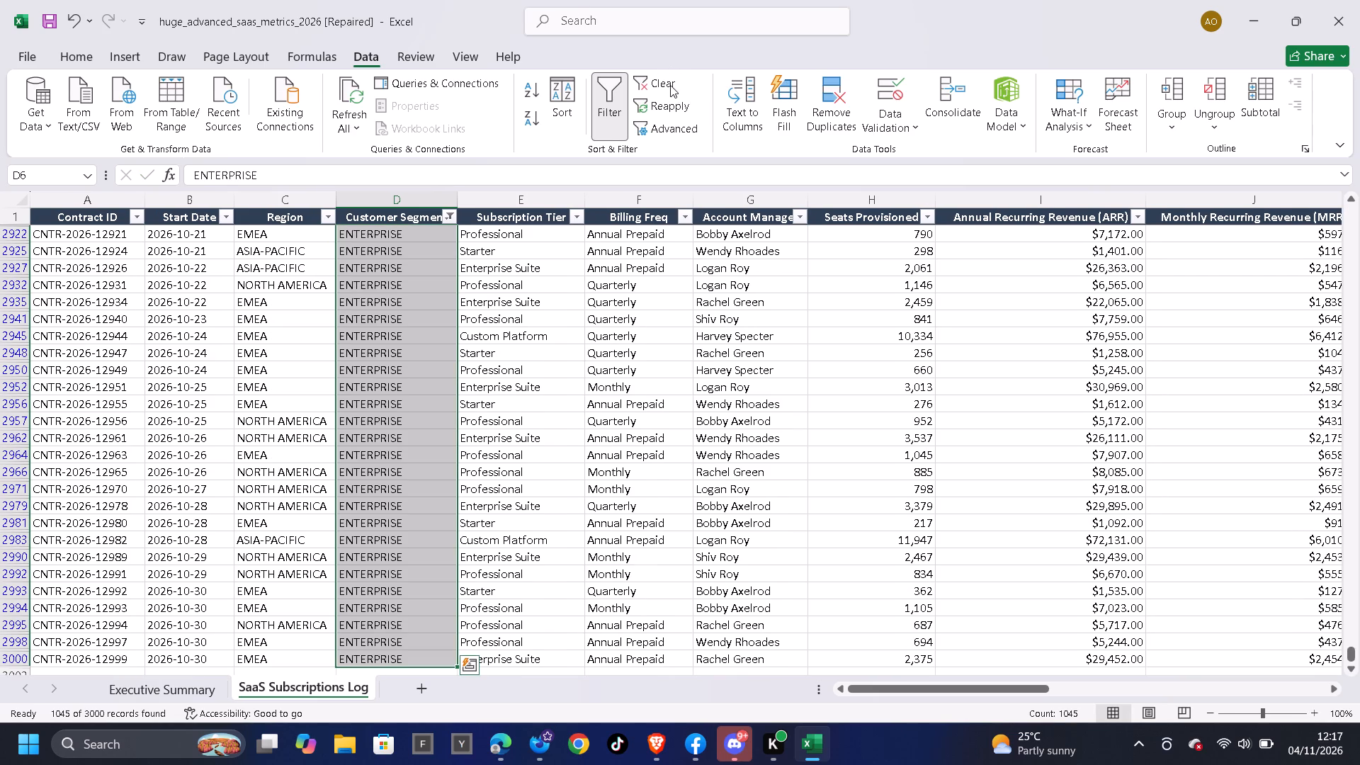
Clear the ENTERPRISE filter and filter the Customer Segment column to show only Mid-Market.
{"action": "left_click", "coordinate": [670, 85]}
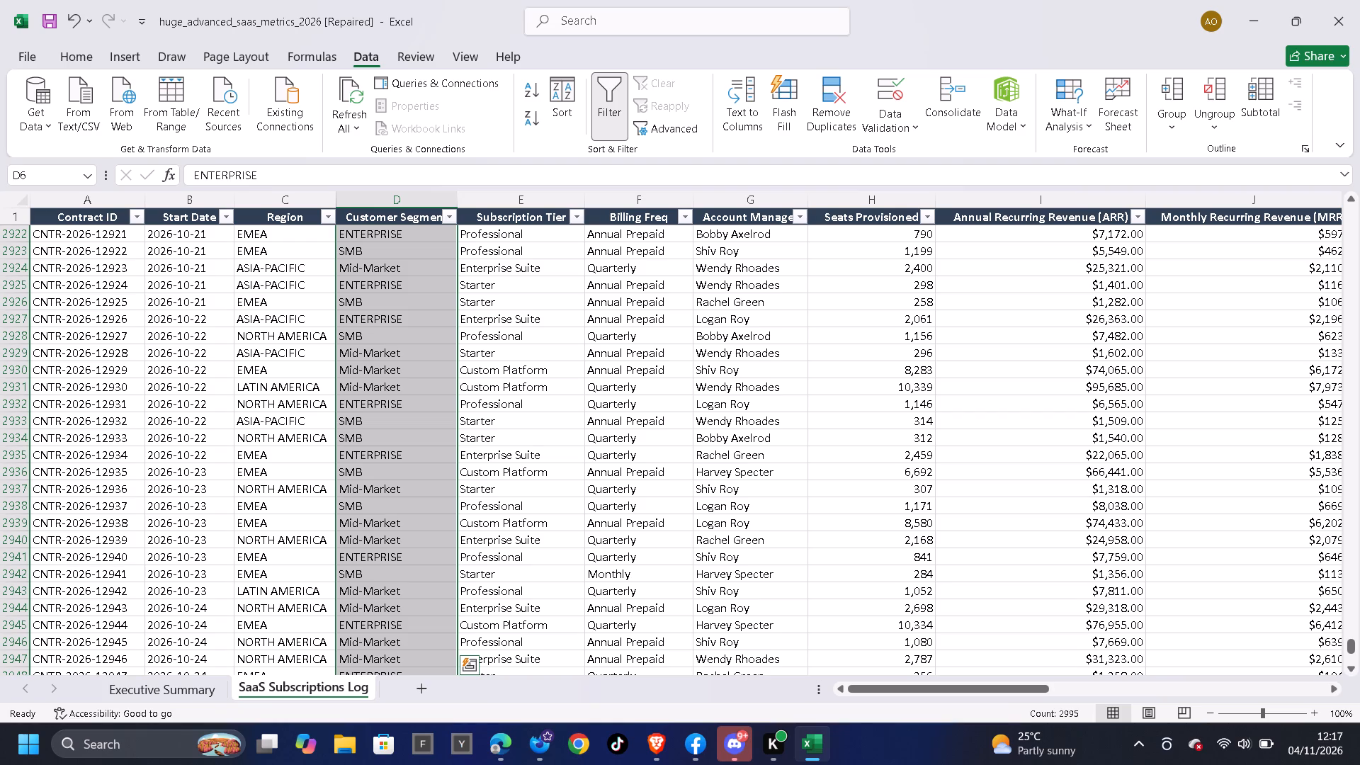
{"action": "left_click", "coordinate": [453, 216]}
{"action": "left_click", "coordinate": [328, 446]}
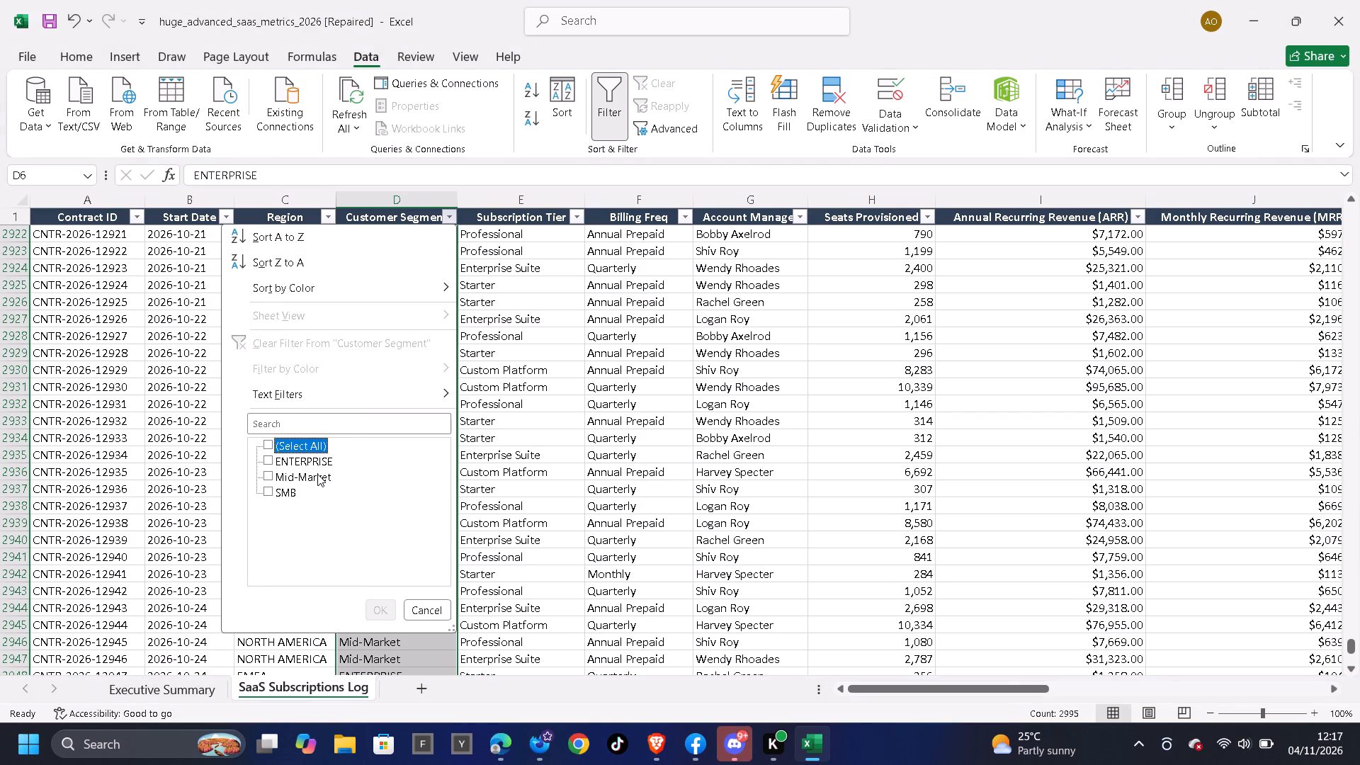
{"action": "left_click", "coordinate": [317, 474]}
{"action": "left_click", "coordinate": [380, 604]}
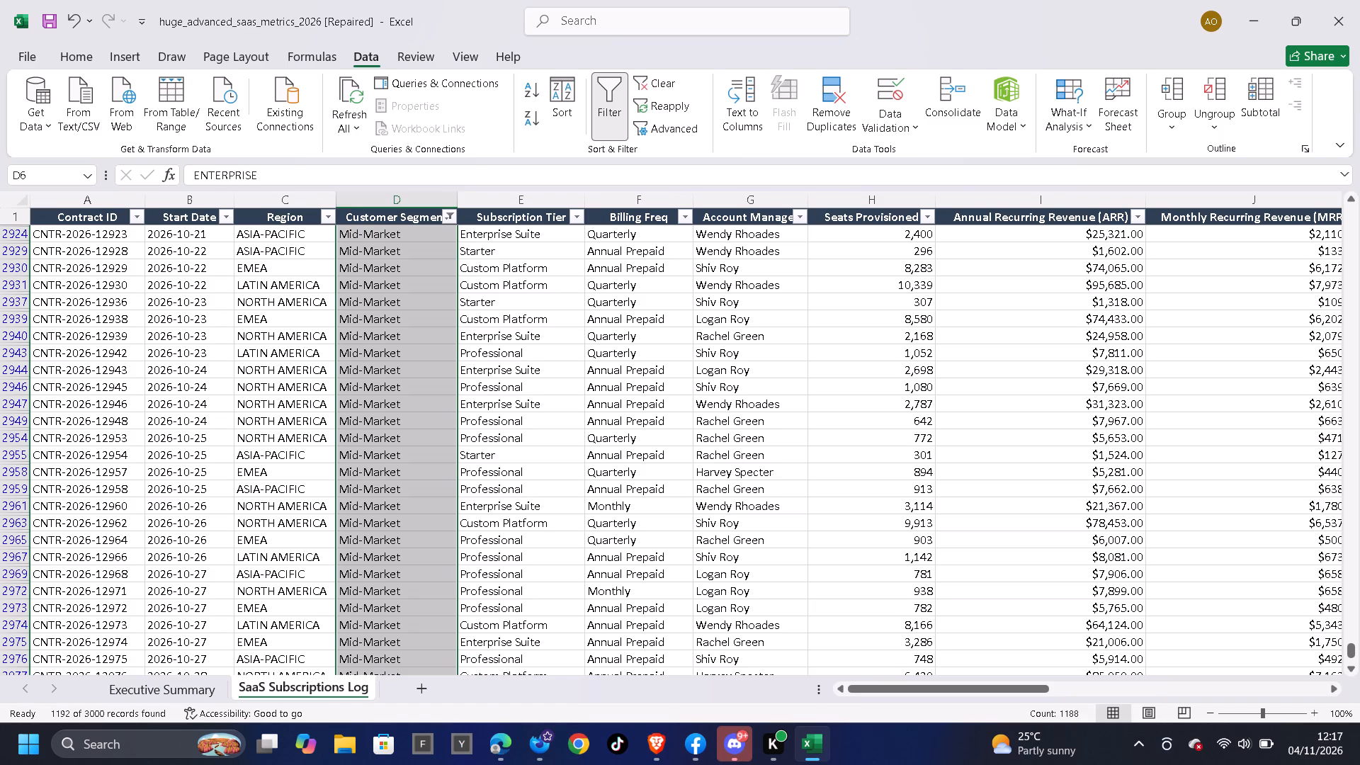
Enter MID-MARKET in the first filtered Customer Segment cell and fill it down through all the filtered rows.
{"action": "left_click", "coordinate": [415, 223]}
{"action": "key", "text": "Down"}
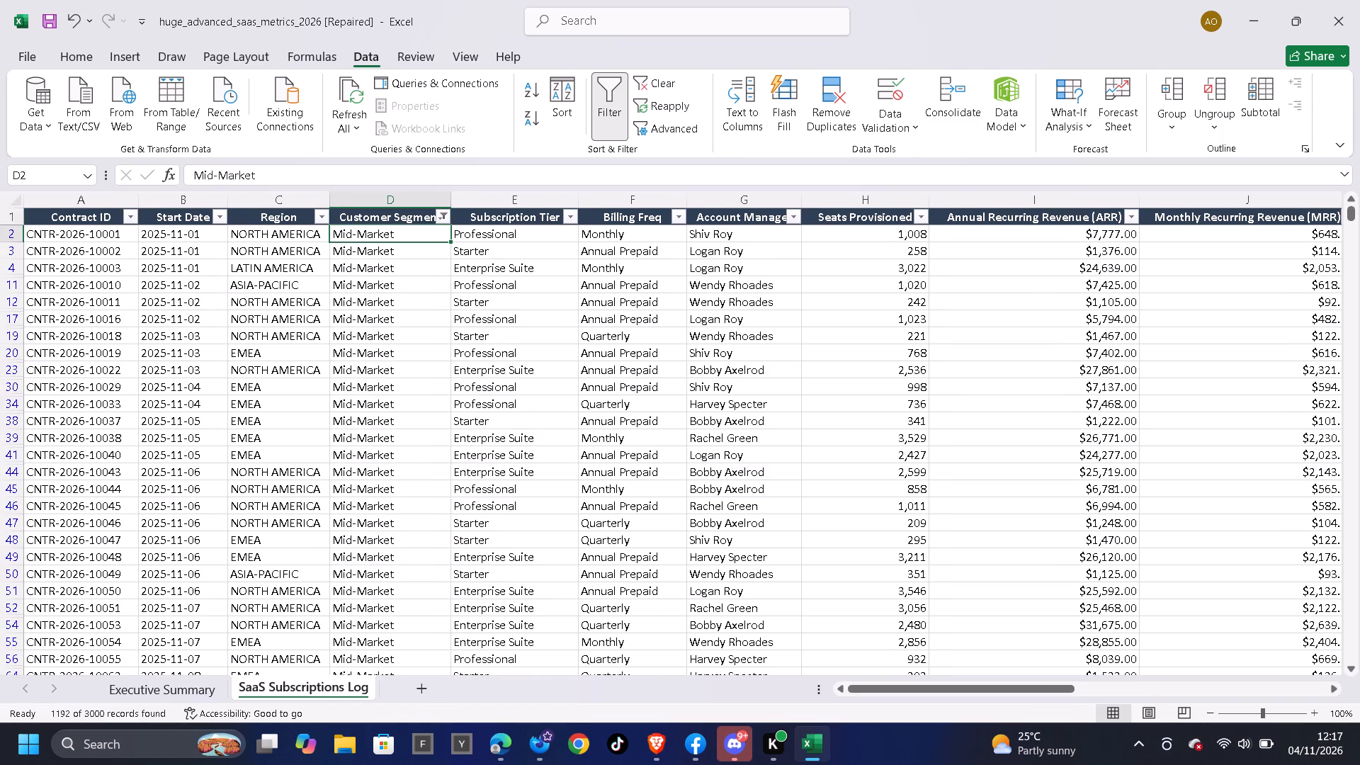
{"action": "key", "text": "Up"}
{"action": "key", "text": "Down"}
{"action": "type", "text": "MID"}
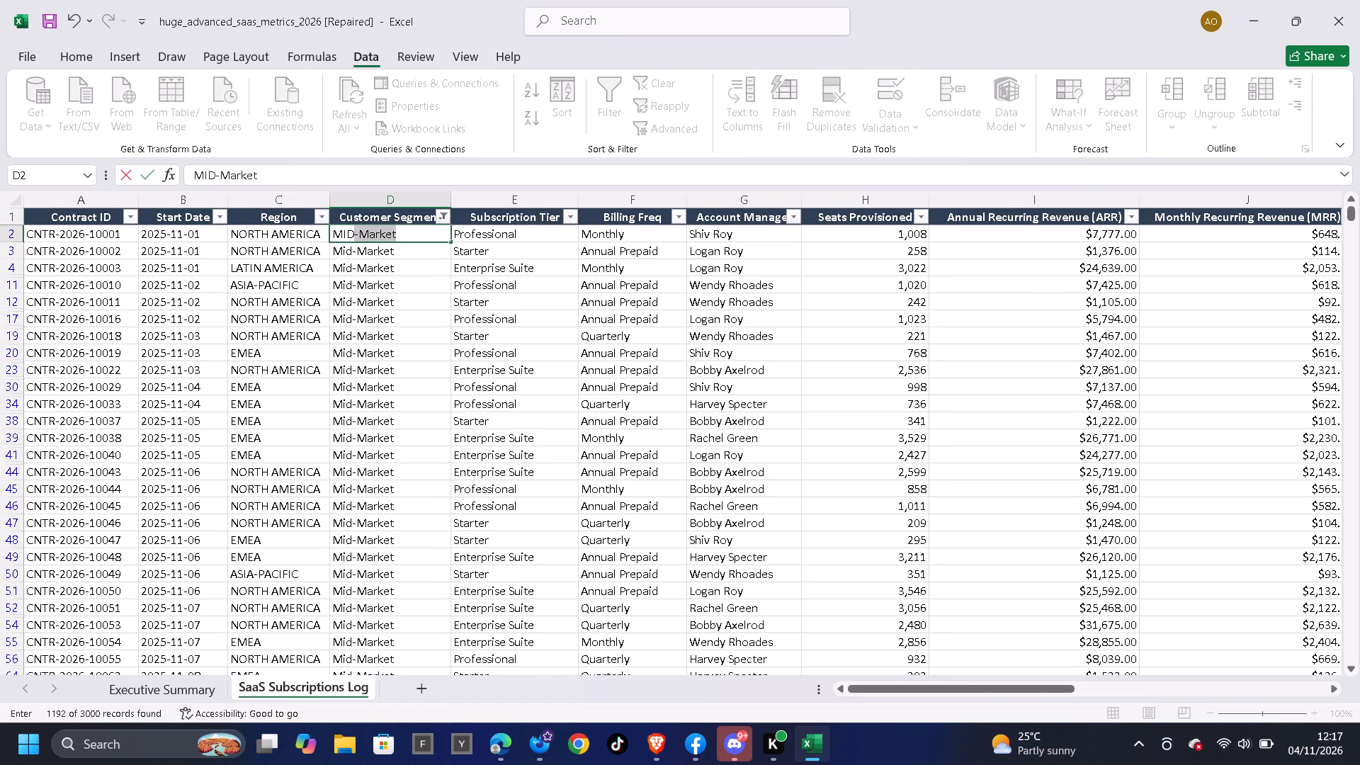
{"action": "type", "text": "-MARKE"}
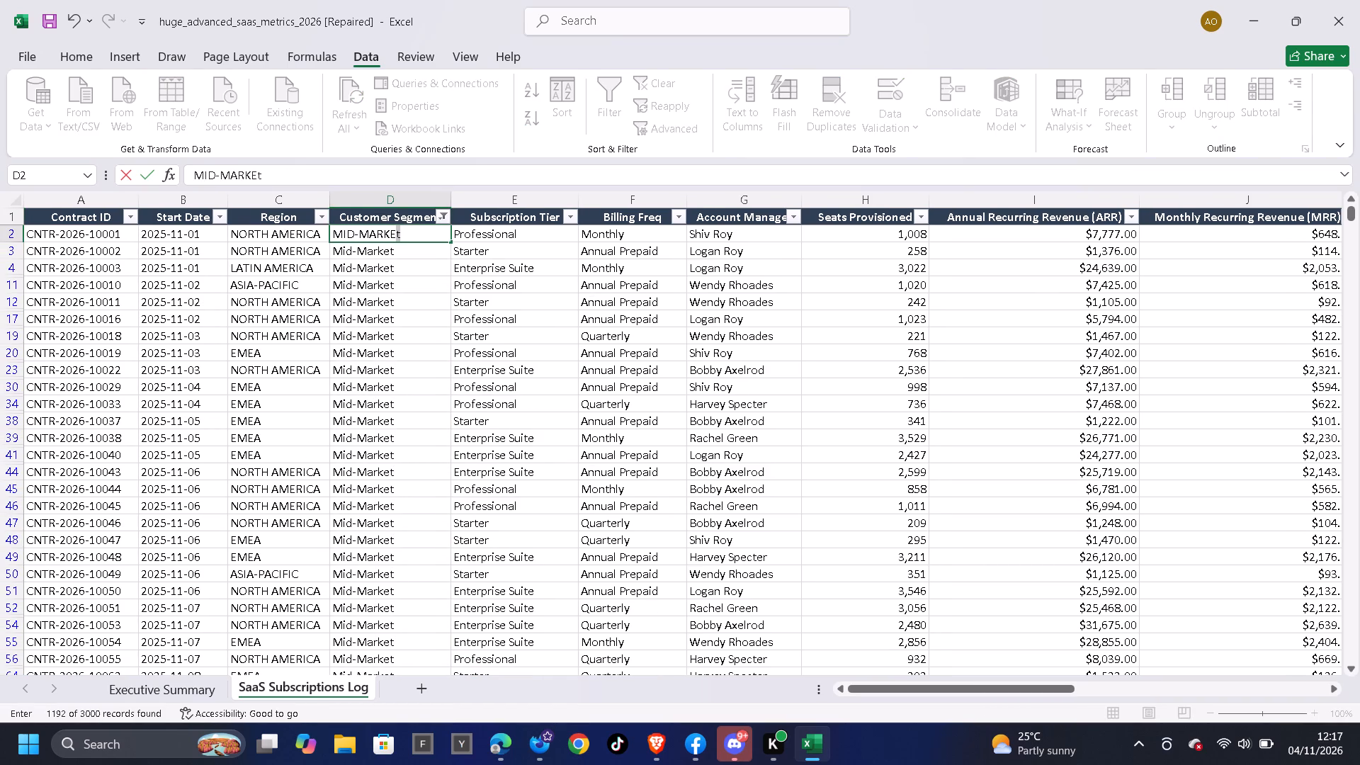
{"action": "key", "text": "t"}
{"action": "key", "text": "Down"}
{"action": "key", "text": "Up"}
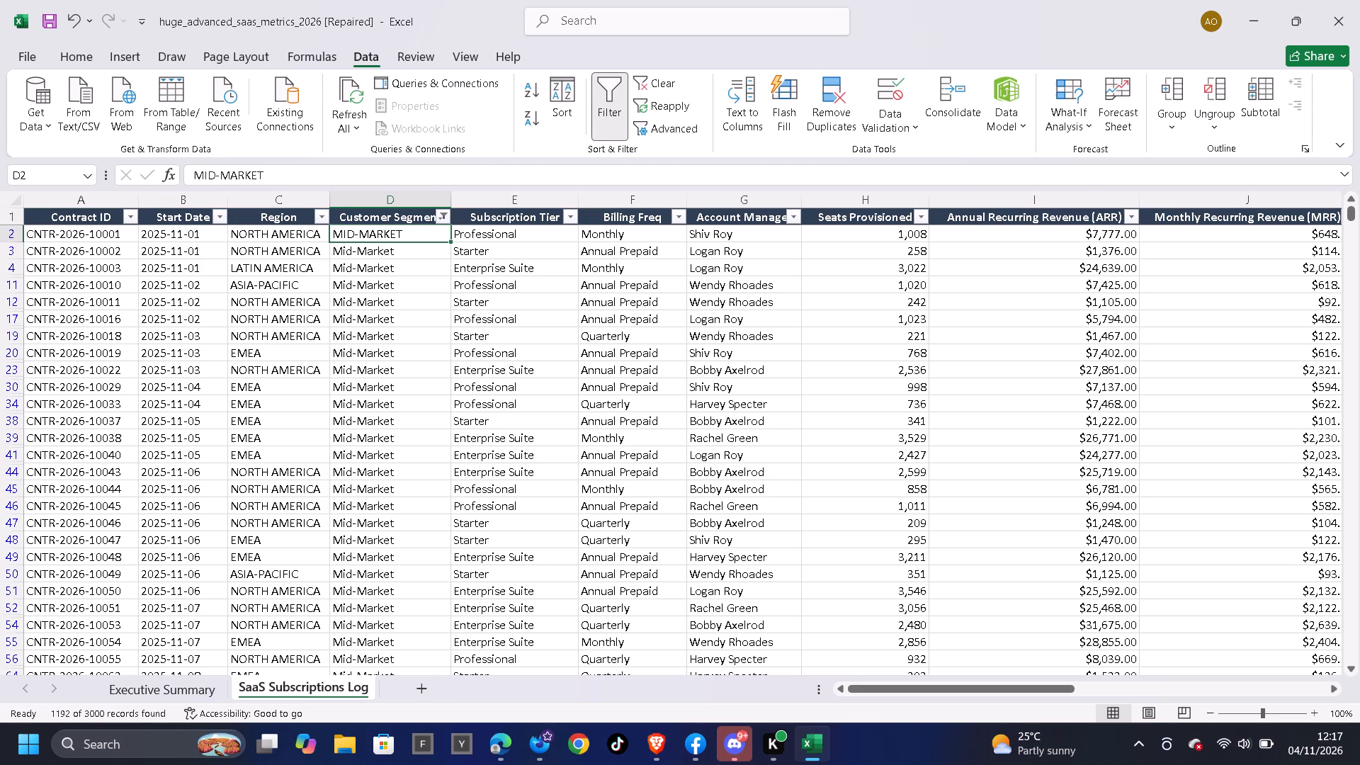
{"action": "key", "text": "ctrl+shift+Down"}
{"action": "key", "text": "ctrl+d"}
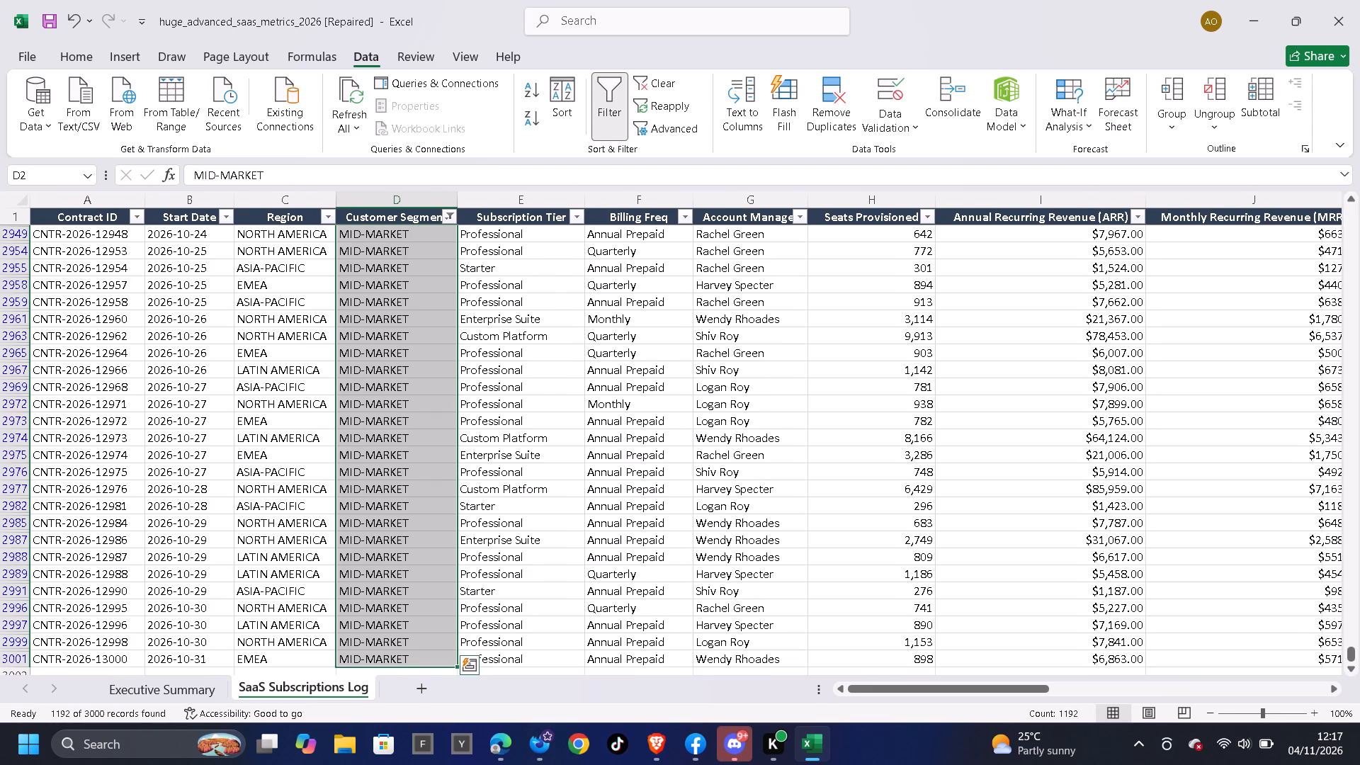
Clear the MID-MARKET filter and filter the Customer Segment column to show only SMB.
{"action": "left_click", "coordinate": [664, 85]}
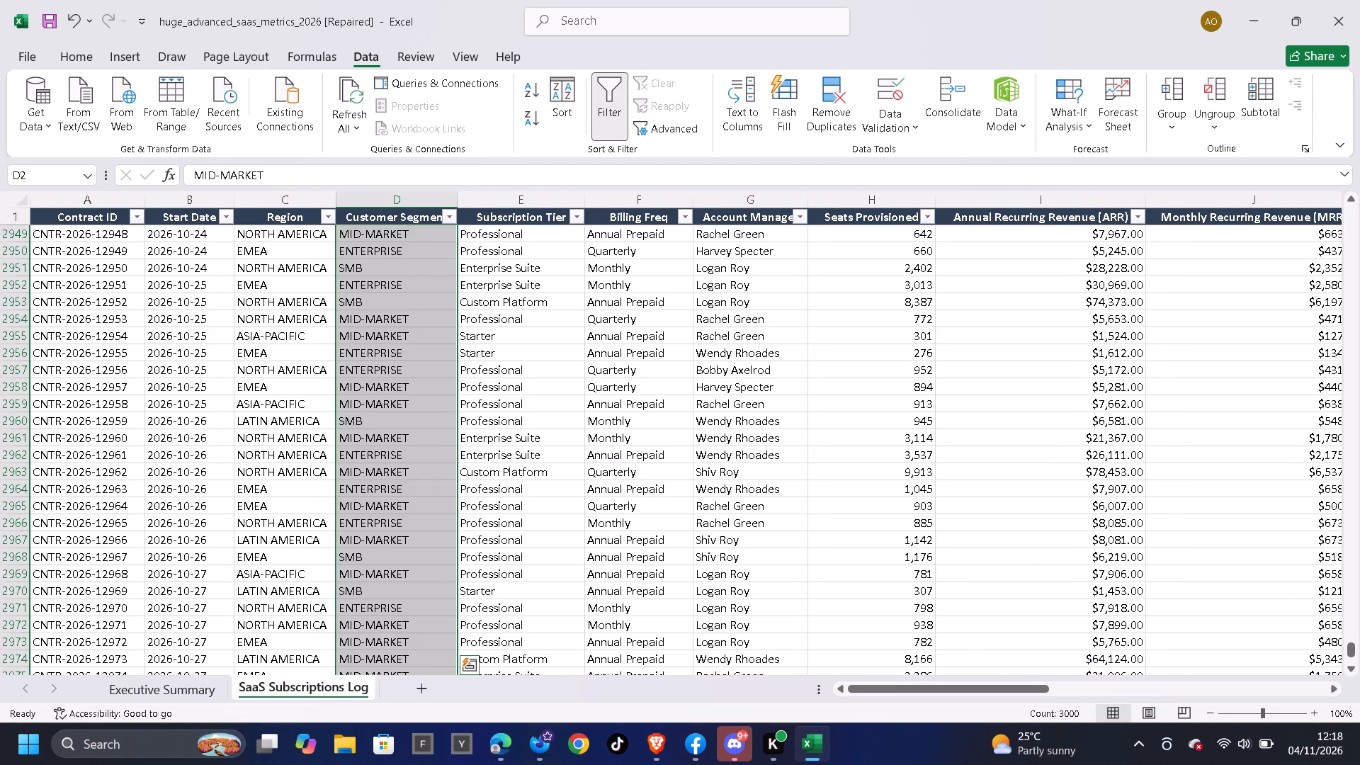
{"action": "left_click", "coordinate": [452, 225]}
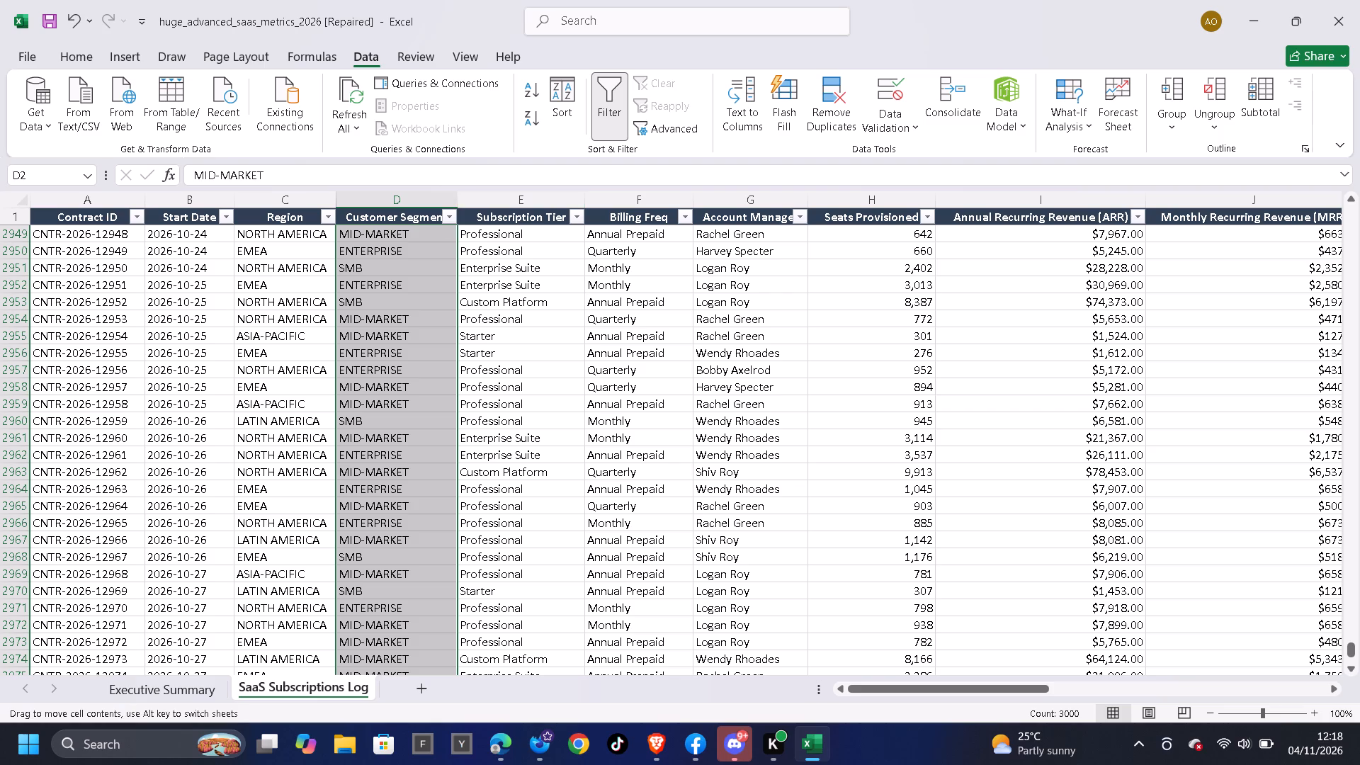
{"action": "left_click", "coordinate": [448, 215]}
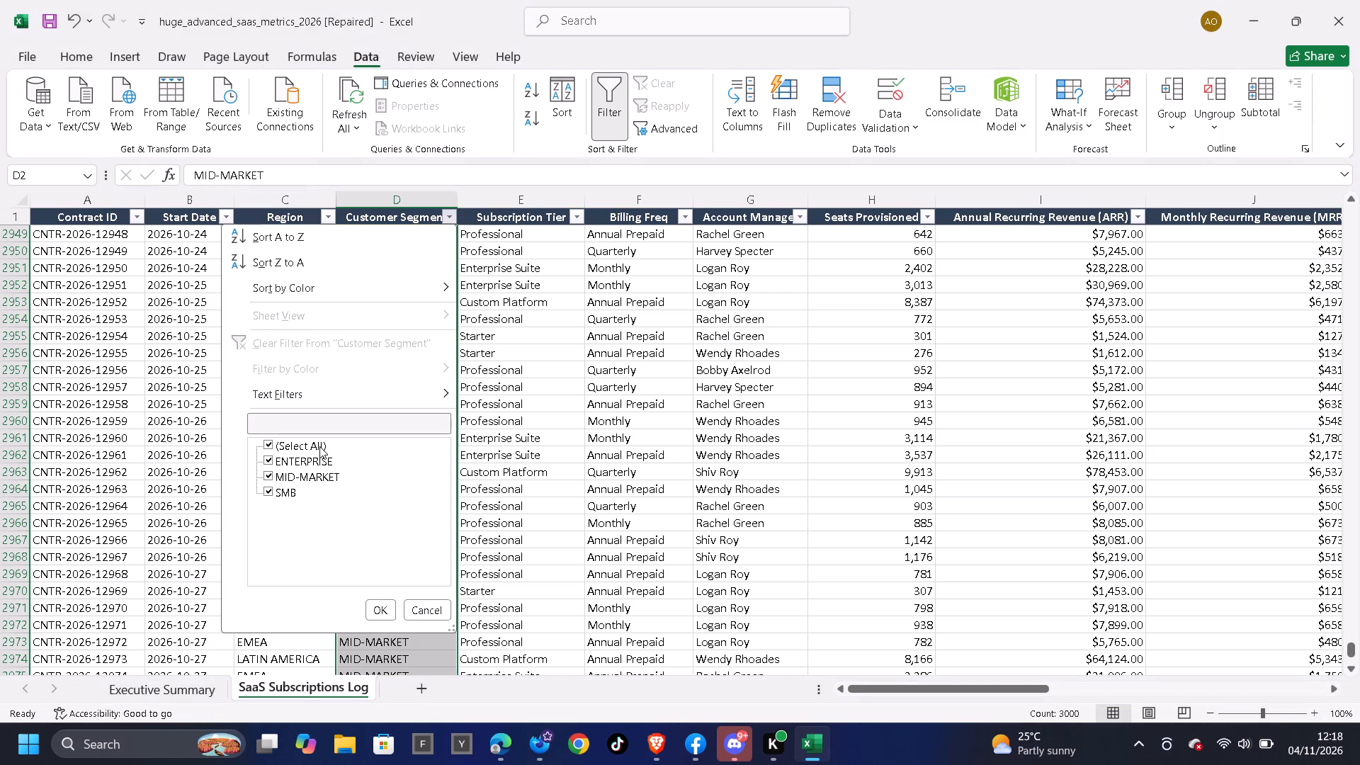
{"action": "left_click", "coordinate": [319, 446]}
{"action": "left_click", "coordinate": [283, 493]}
{"action": "left_click", "coordinate": [382, 611]}
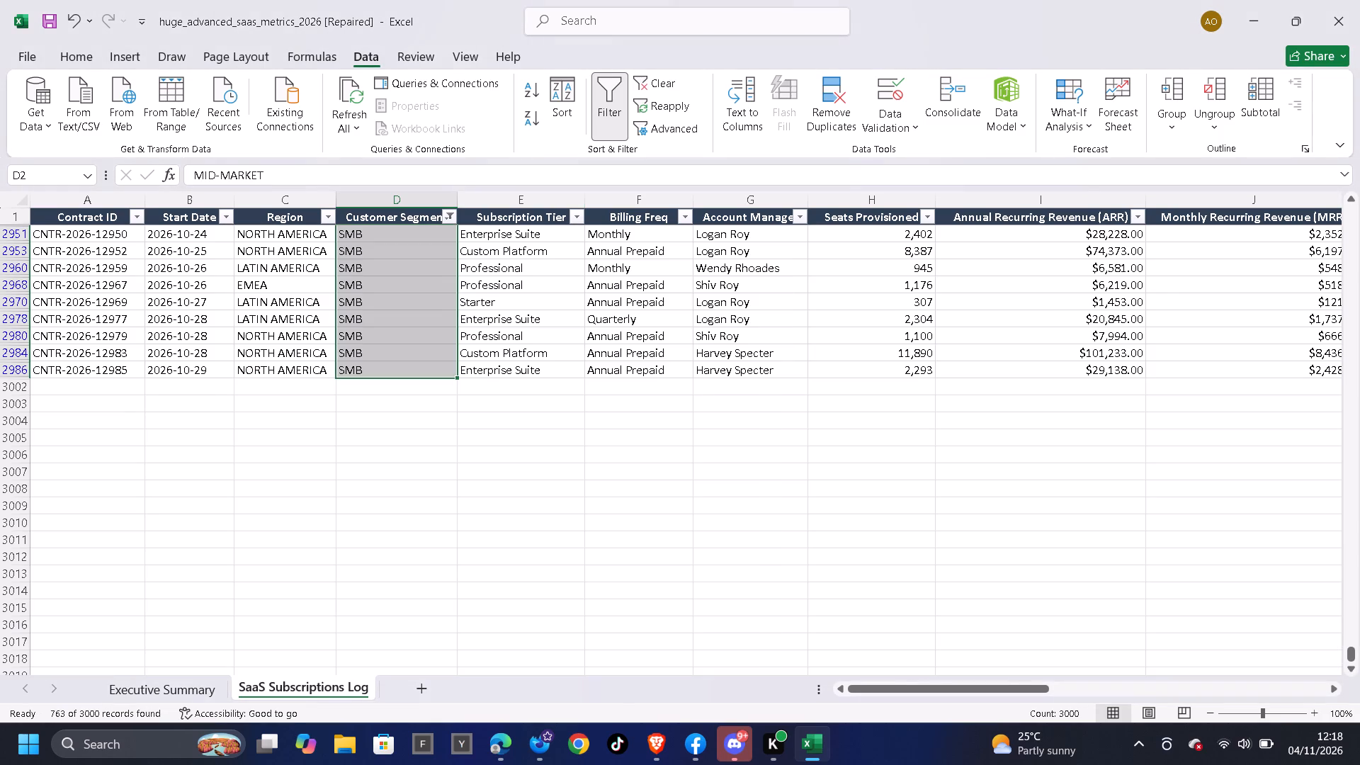
Enter SMB in the first filtered Customer Segment cell and fill it down through all the filtered rows.
{"action": "left_click", "coordinate": [390, 219]}
{"action": "key", "text": "Down"}
{"action": "key", "text": "Up"}
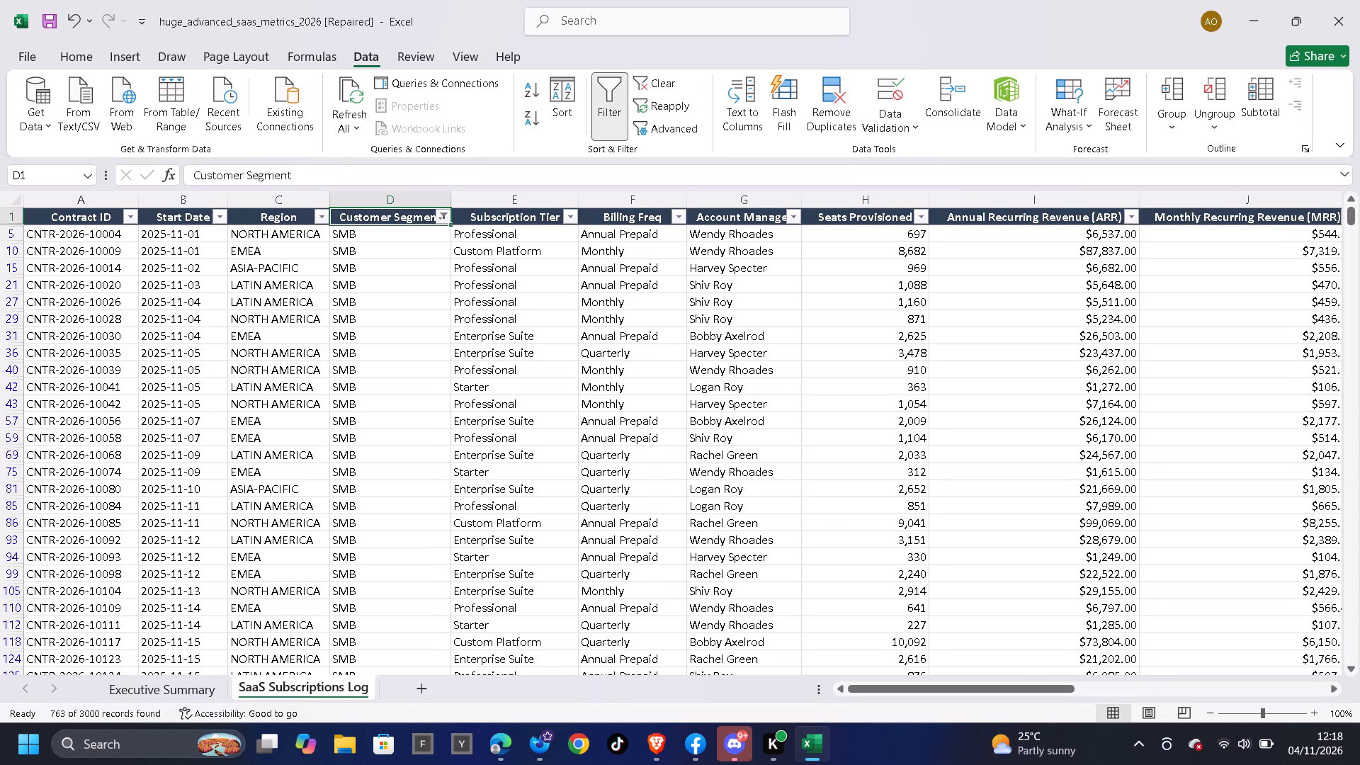
{"action": "key", "text": "Down"}
{"action": "type", "text": "SMB"}
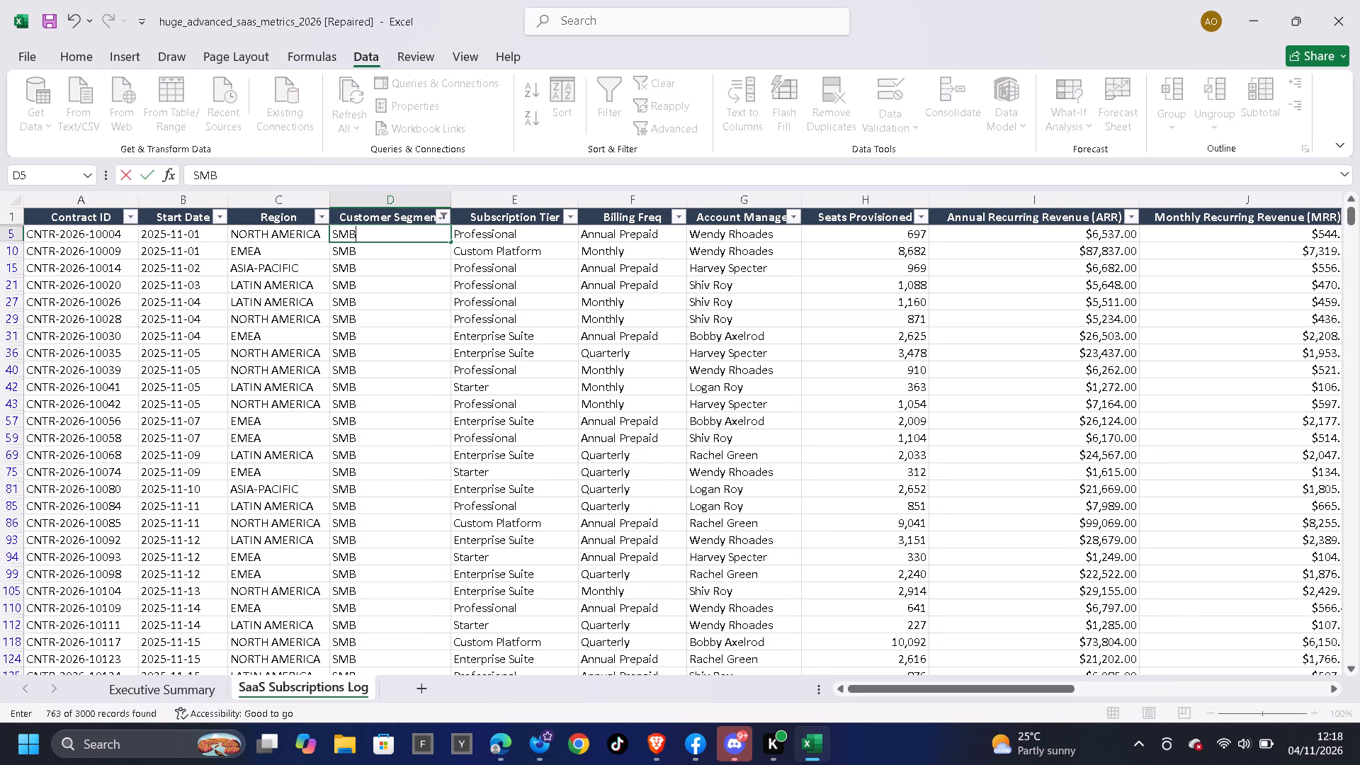
{"action": "key", "text": "Down"}
{"action": "key", "text": "Up"}
{"action": "key", "text": "ctrl+shift+Down"}
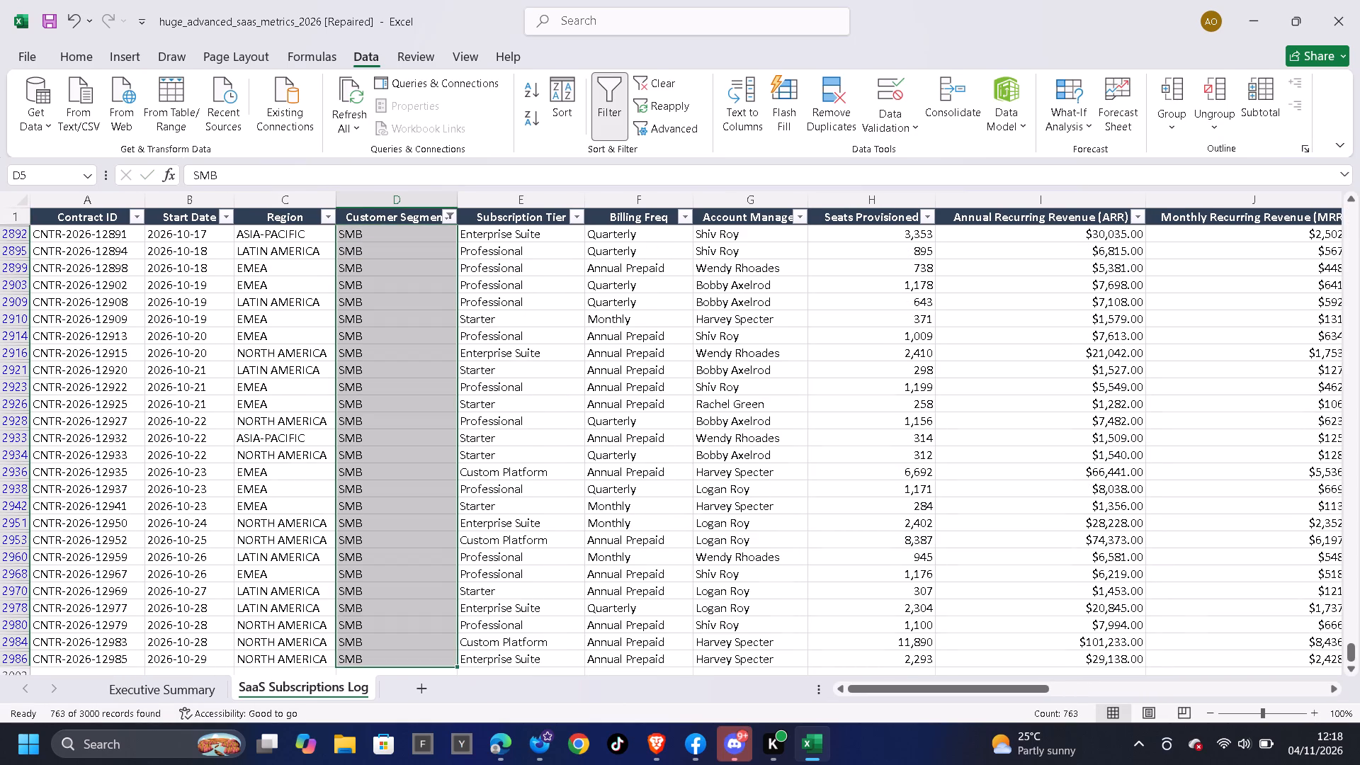
{"action": "key", "text": "ctrl+d"}
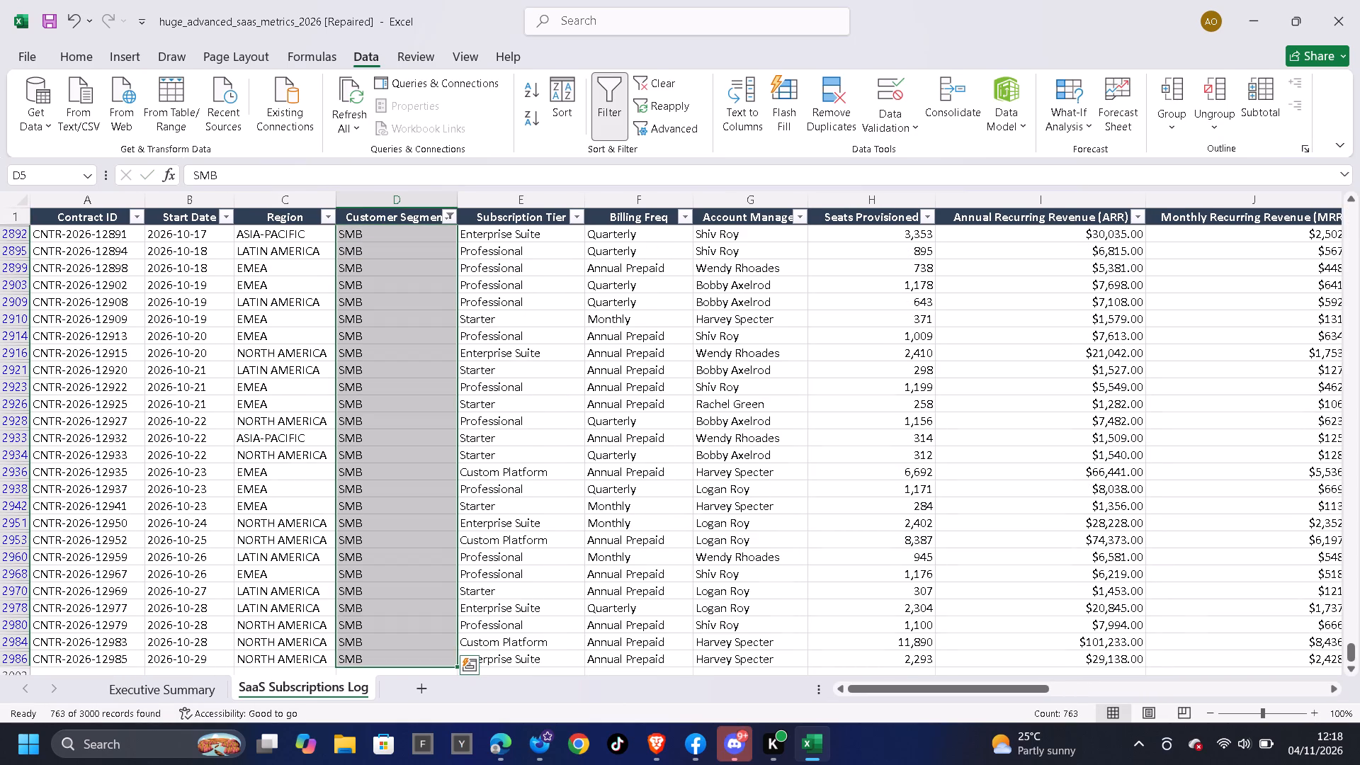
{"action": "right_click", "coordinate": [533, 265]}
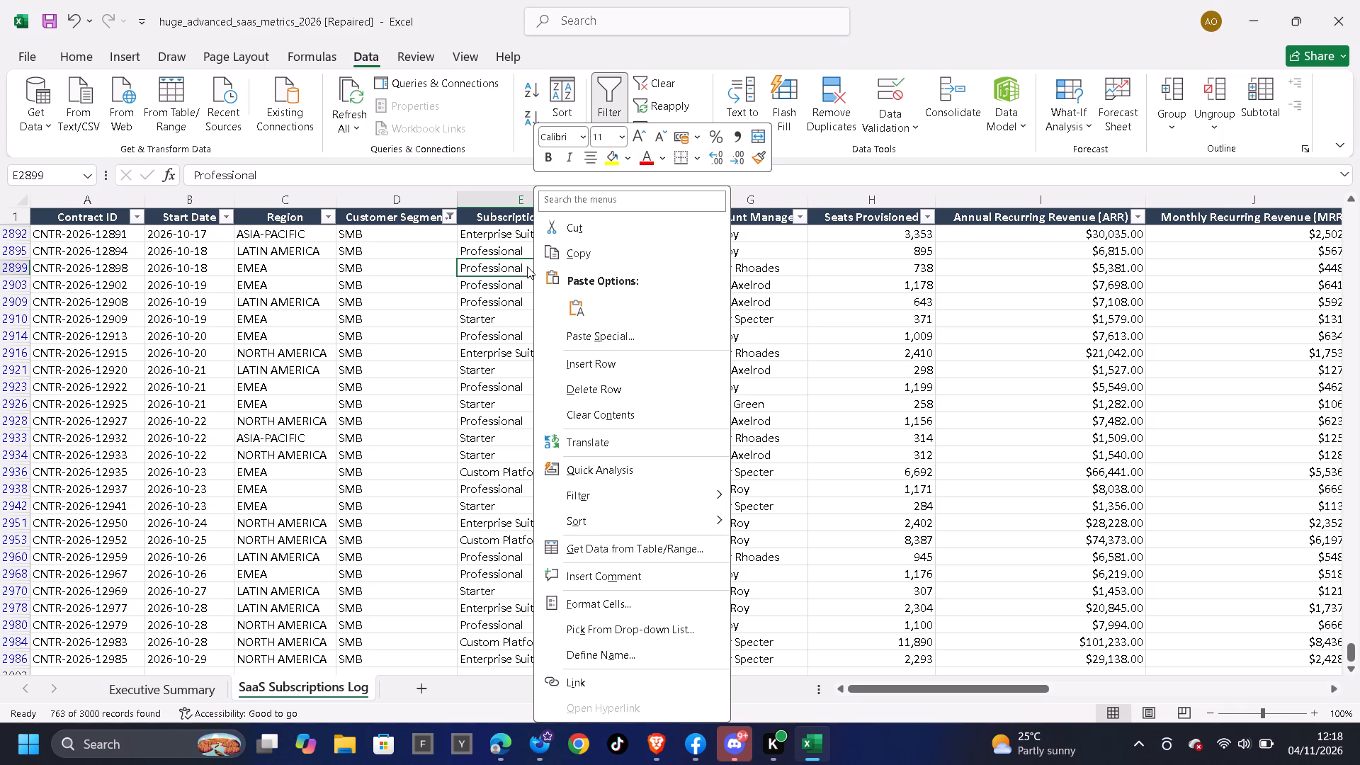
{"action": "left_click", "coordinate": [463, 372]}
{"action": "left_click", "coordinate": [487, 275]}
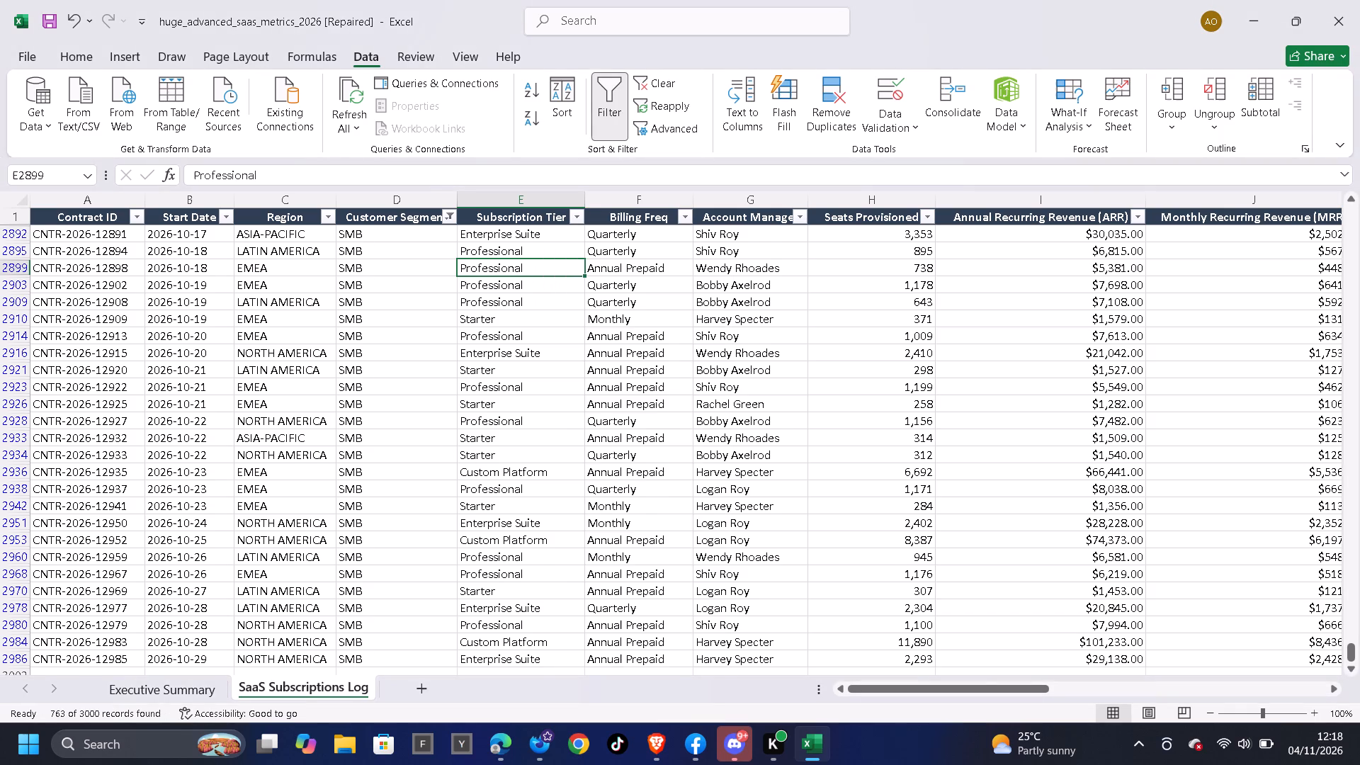
Clear the SMB filter from the Customer Segment column so all records are shown.
{"action": "scroll", "coordinate": [507, 303], "scroll_direction": "up", "scroll_amount": 6}
{"action": "left_click", "coordinate": [657, 83]}
{"action": "scroll", "coordinate": [552, 225], "scroll_direction": "up", "scroll_amount": 1}
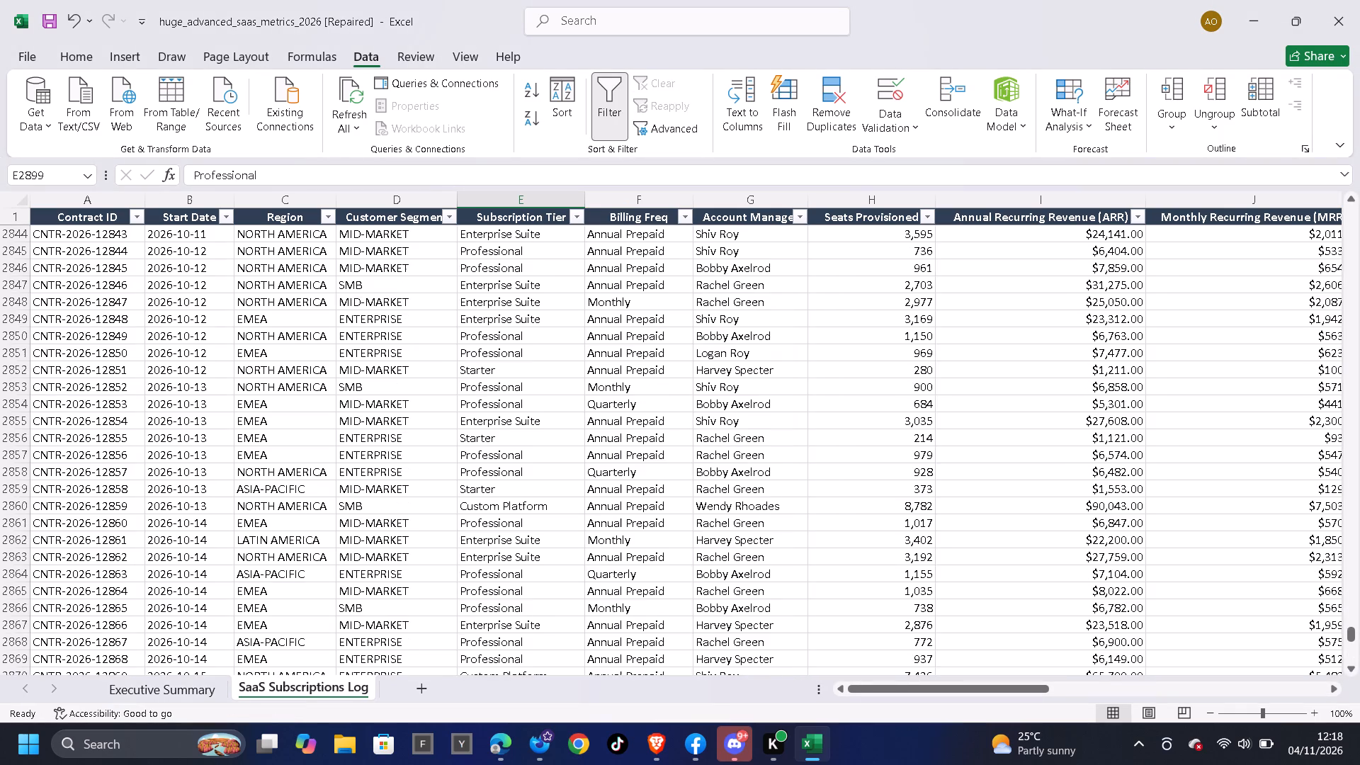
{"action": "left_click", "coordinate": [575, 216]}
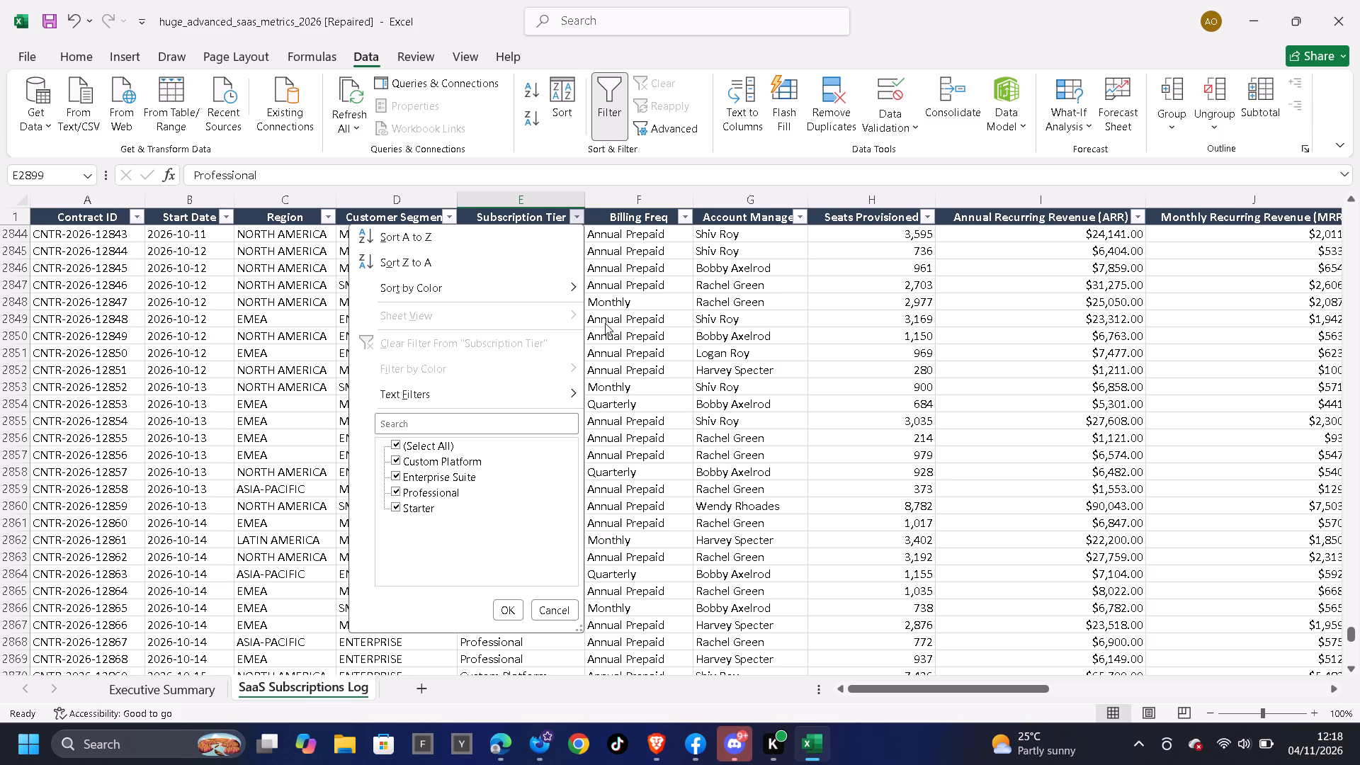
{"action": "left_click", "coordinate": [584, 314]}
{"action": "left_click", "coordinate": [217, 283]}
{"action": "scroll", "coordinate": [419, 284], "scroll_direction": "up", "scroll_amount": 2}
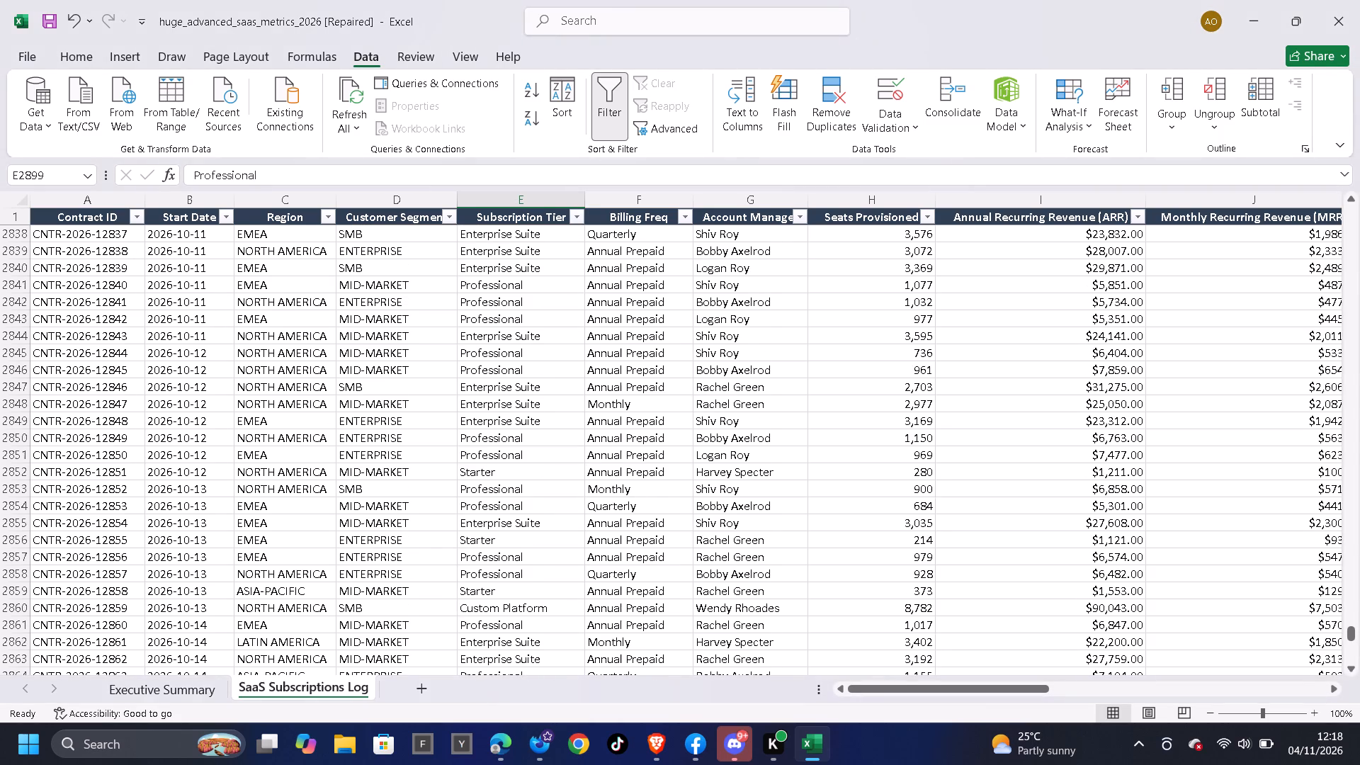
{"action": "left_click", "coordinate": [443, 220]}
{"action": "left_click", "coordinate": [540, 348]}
Filter the Subscription Tier column to show only Custom Platform.
{"action": "left_click", "coordinate": [574, 215]}
{"action": "left_click", "coordinate": [458, 446]}
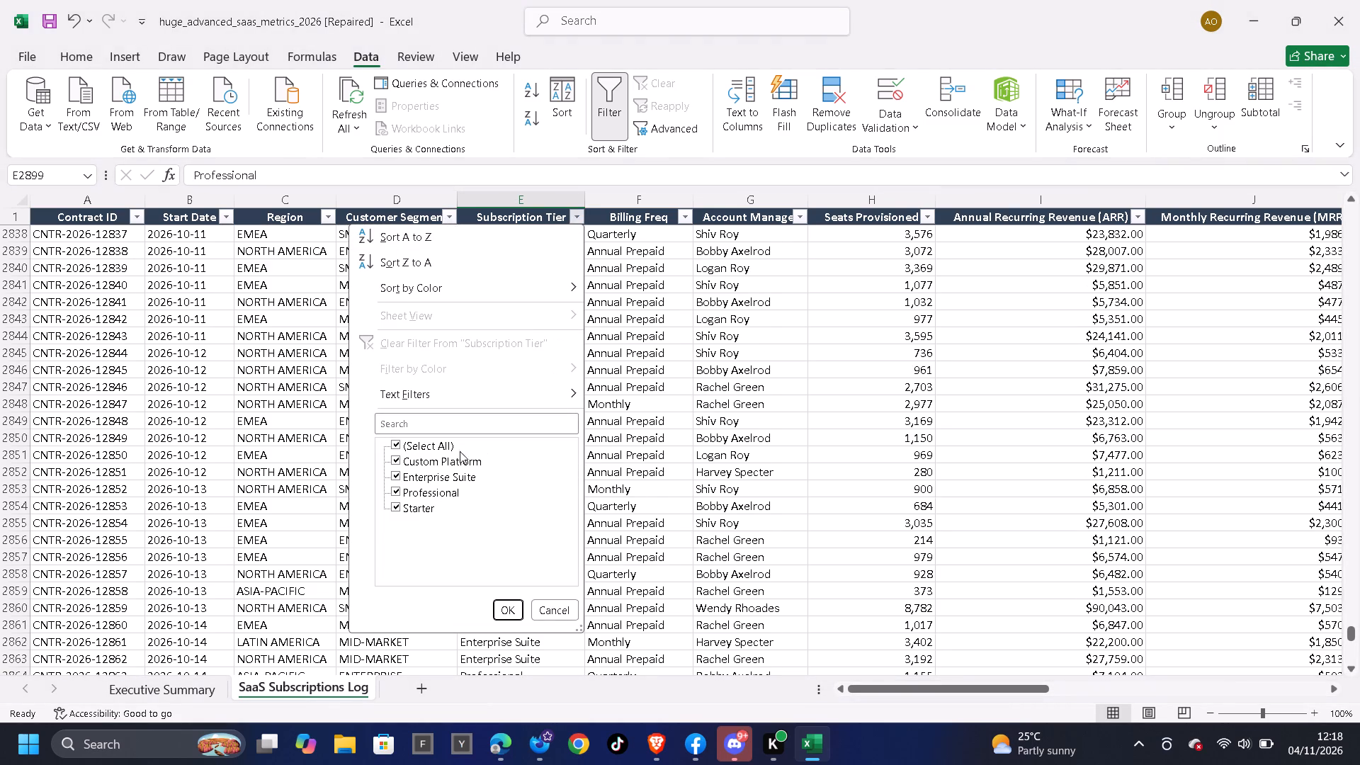
{"action": "left_click", "coordinate": [470, 459]}
{"action": "left_click", "coordinate": [446, 444]}
{"action": "left_click", "coordinate": [441, 442]}
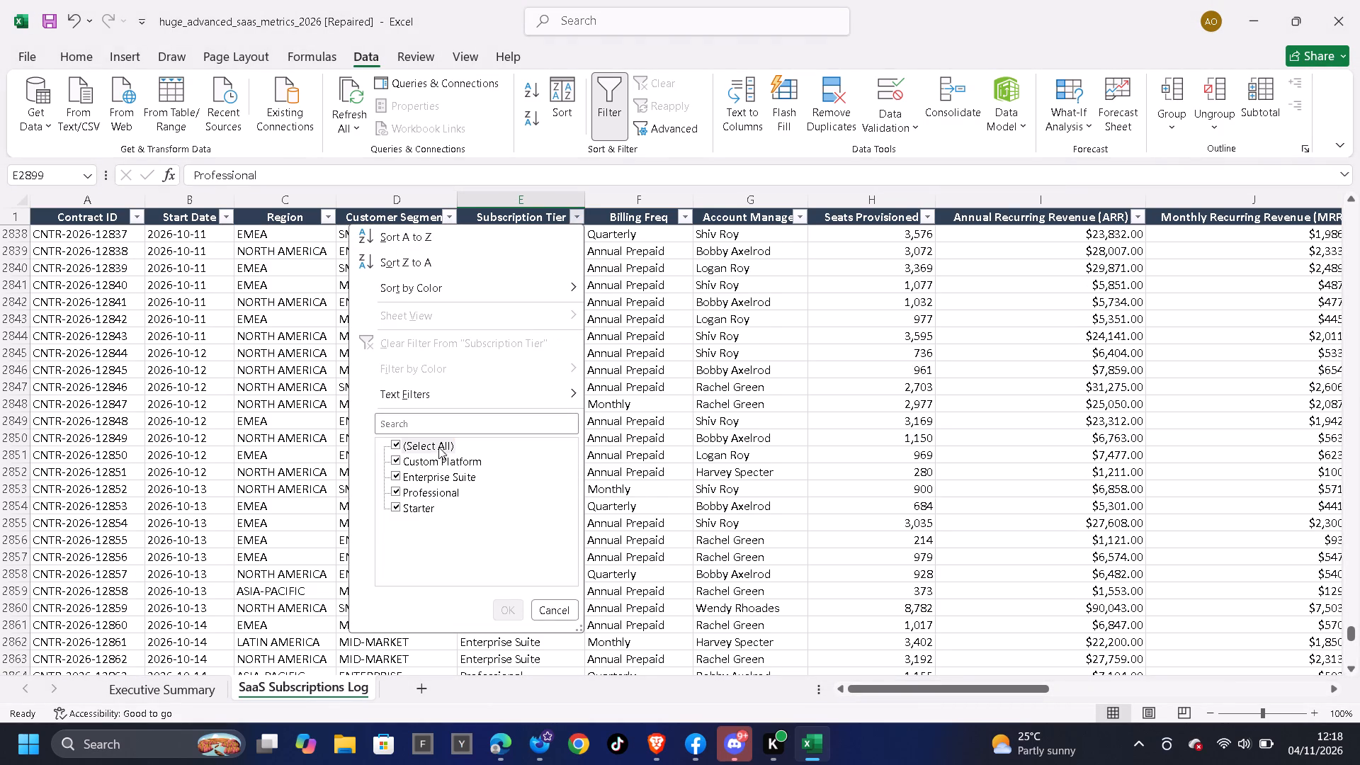
{"action": "left_click", "coordinate": [443, 462]}
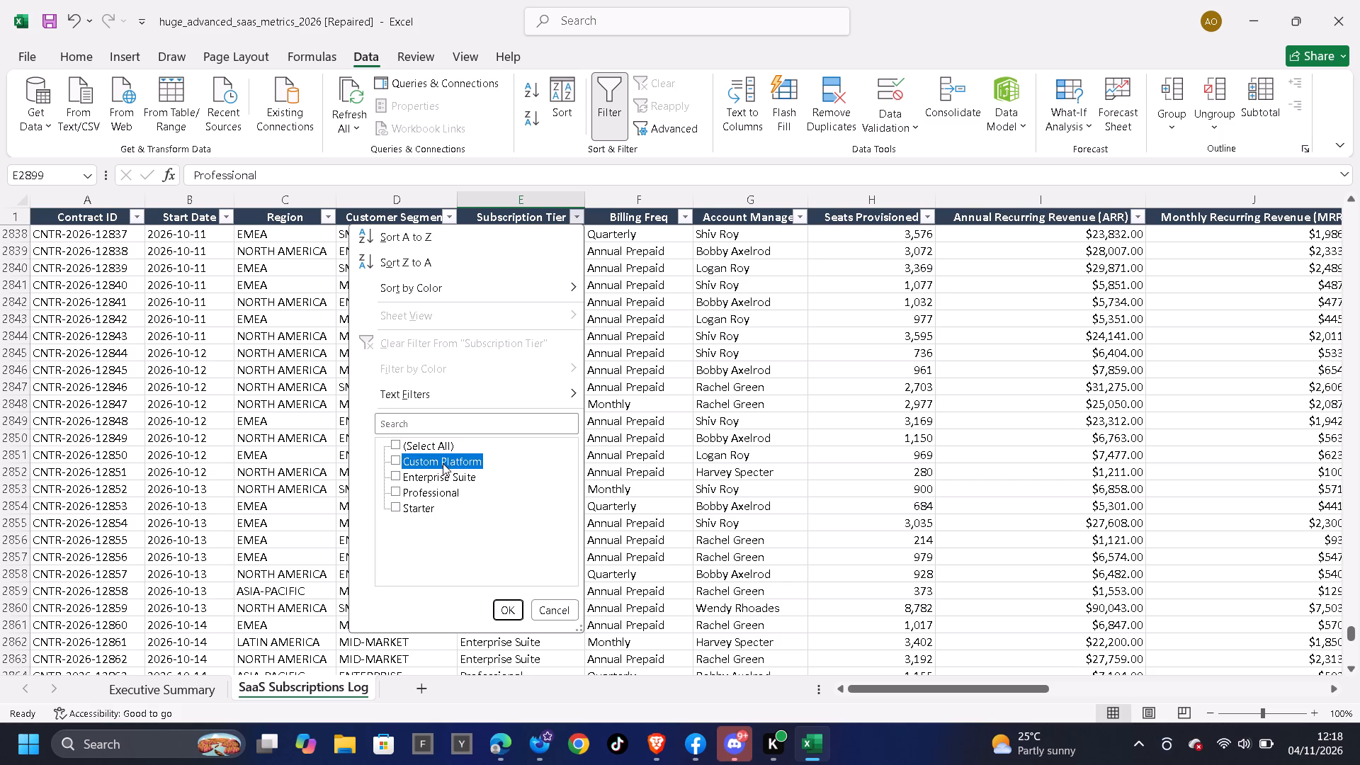
{"action": "left_click", "coordinate": [498, 610]}
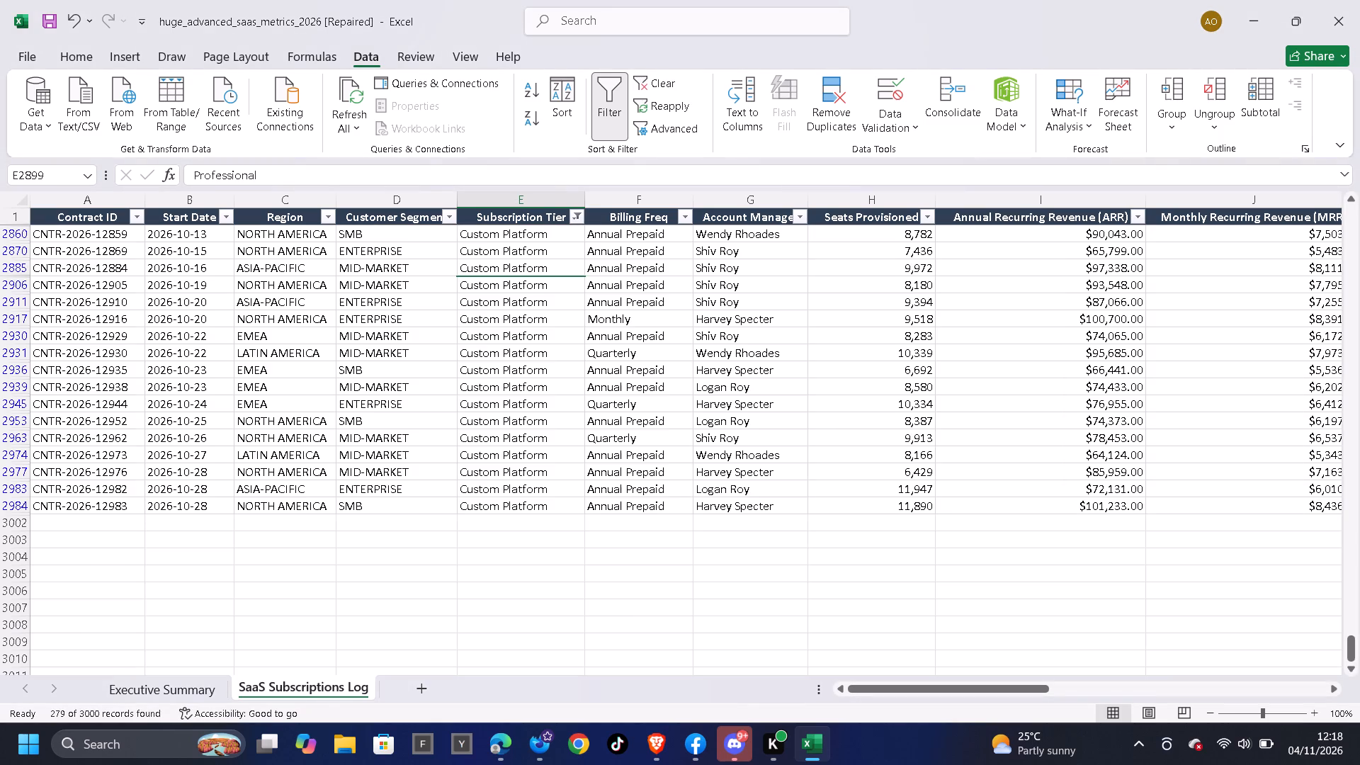
Enter CUSTOM PLATFORM in the first filtered Subscription Tier cell and fill it down through all the filtered rows.
{"action": "left_click", "coordinate": [531, 212]}
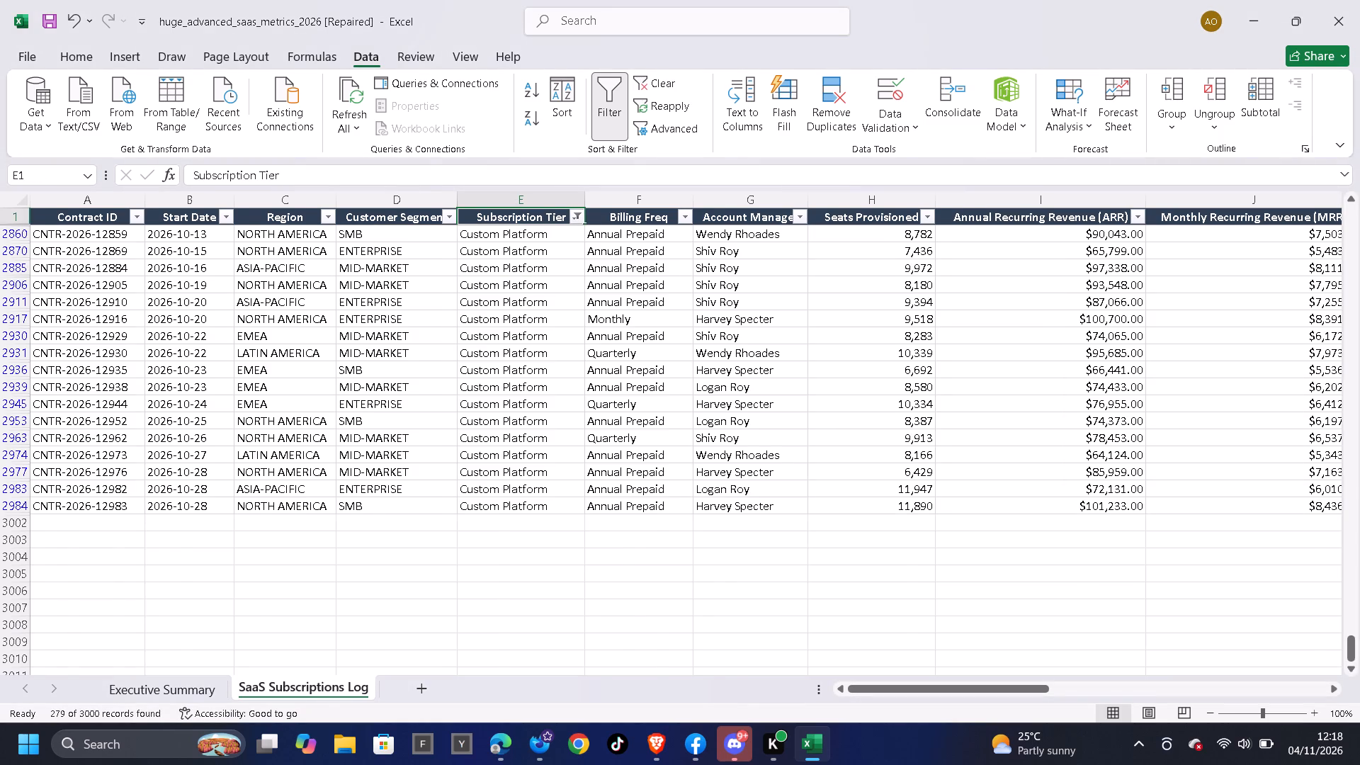
{"action": "key", "text": "Down"}
{"action": "key", "text": "Up"}
{"action": "key", "text": "Down"}
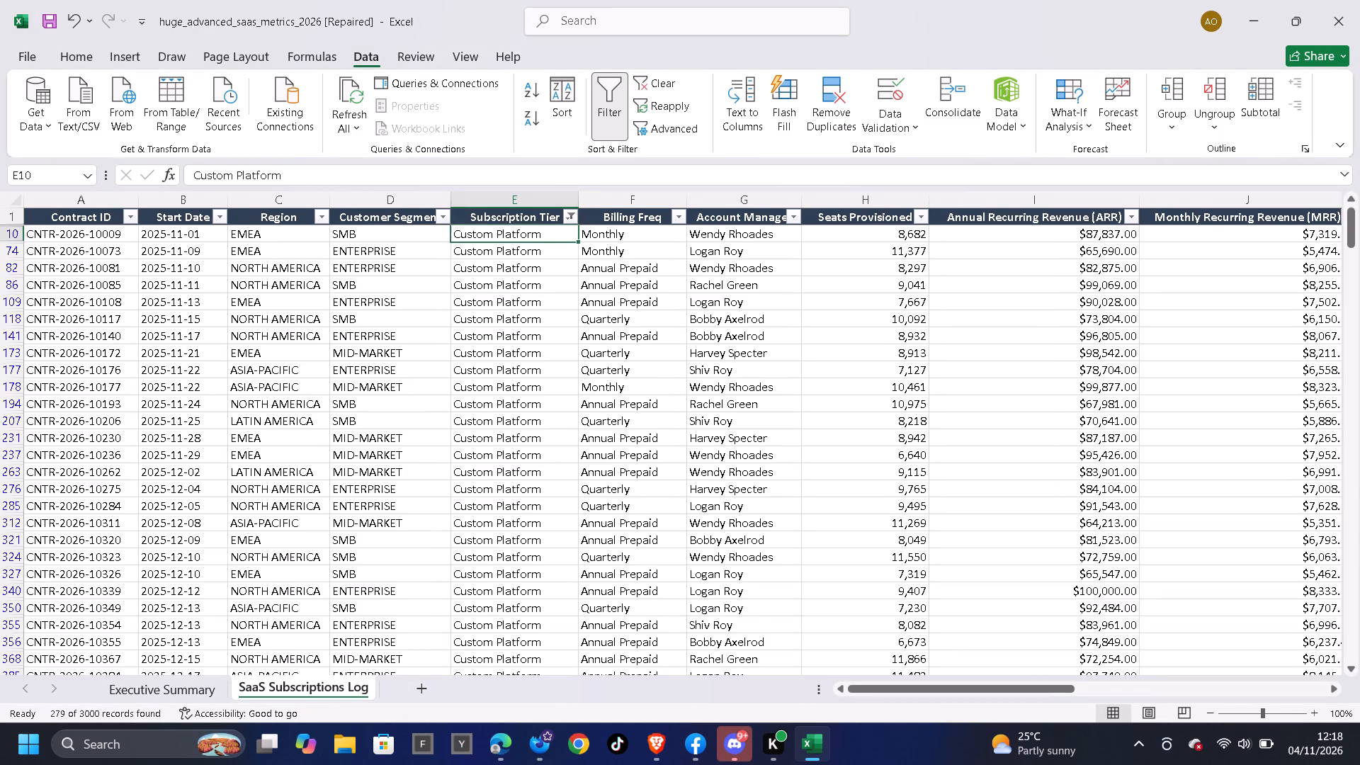
{"action": "type", "text": "CUSTOM PLATFOR"}
{"action": "key", "text": "comma"}
{"action": "key", "text": "BackSpace"}
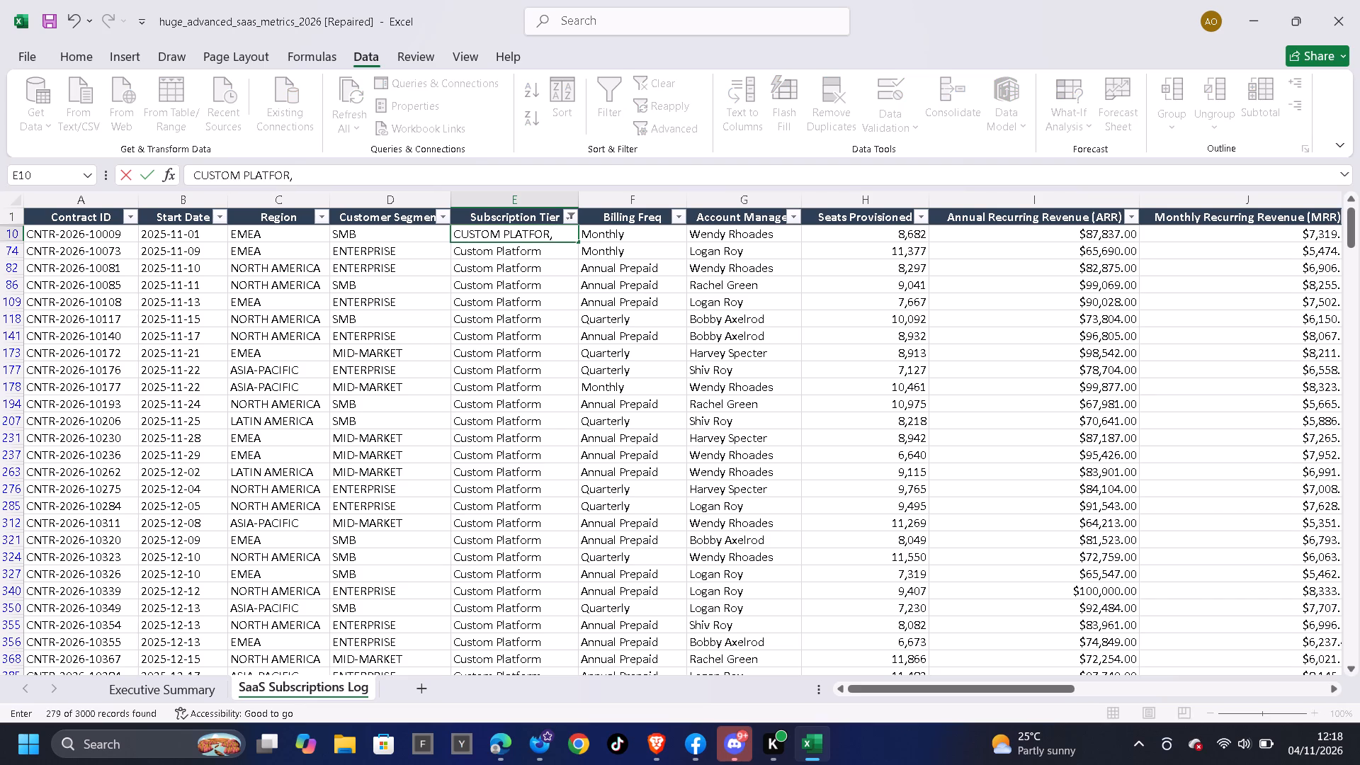
{"action": "key", "text": "m"}
{"action": "key", "text": "Down"}
{"action": "key", "text": "Up"}
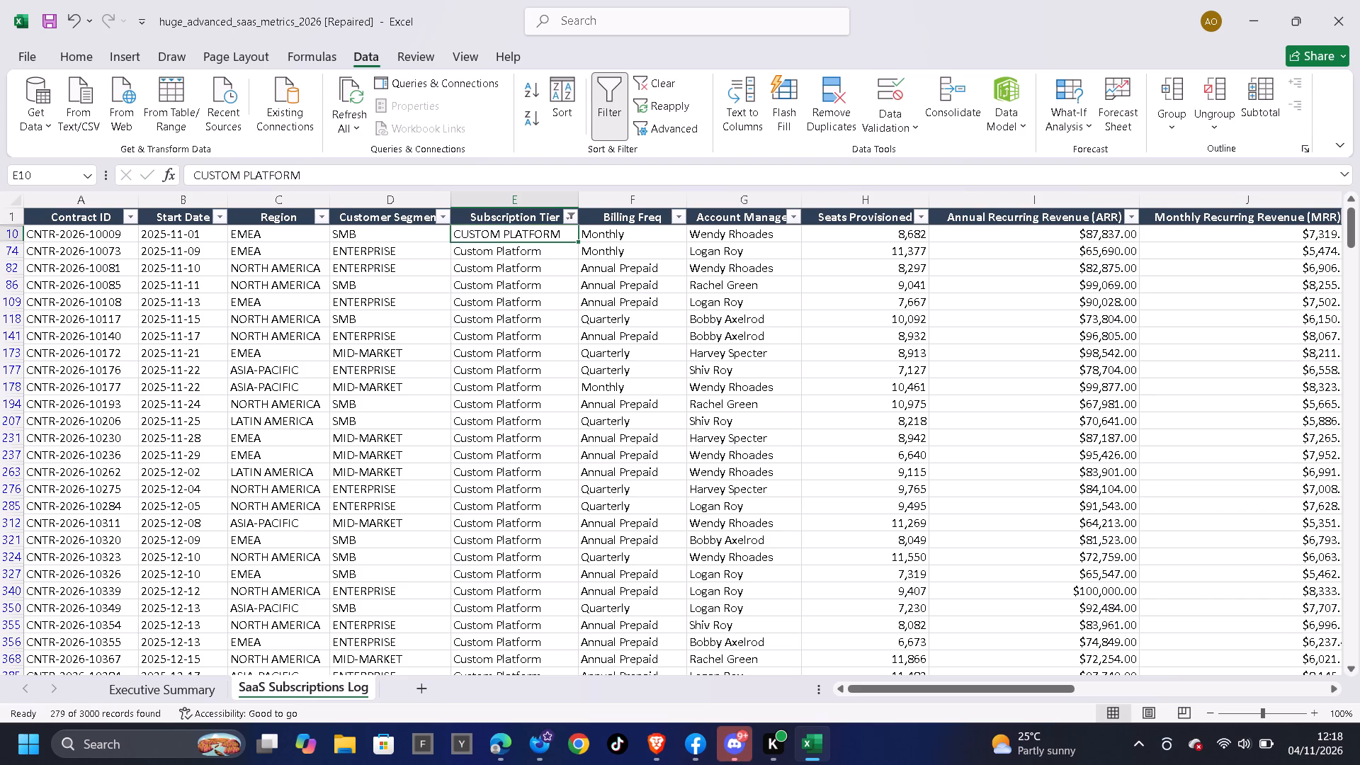
{"action": "key", "text": "ctrl+shift+Down"}
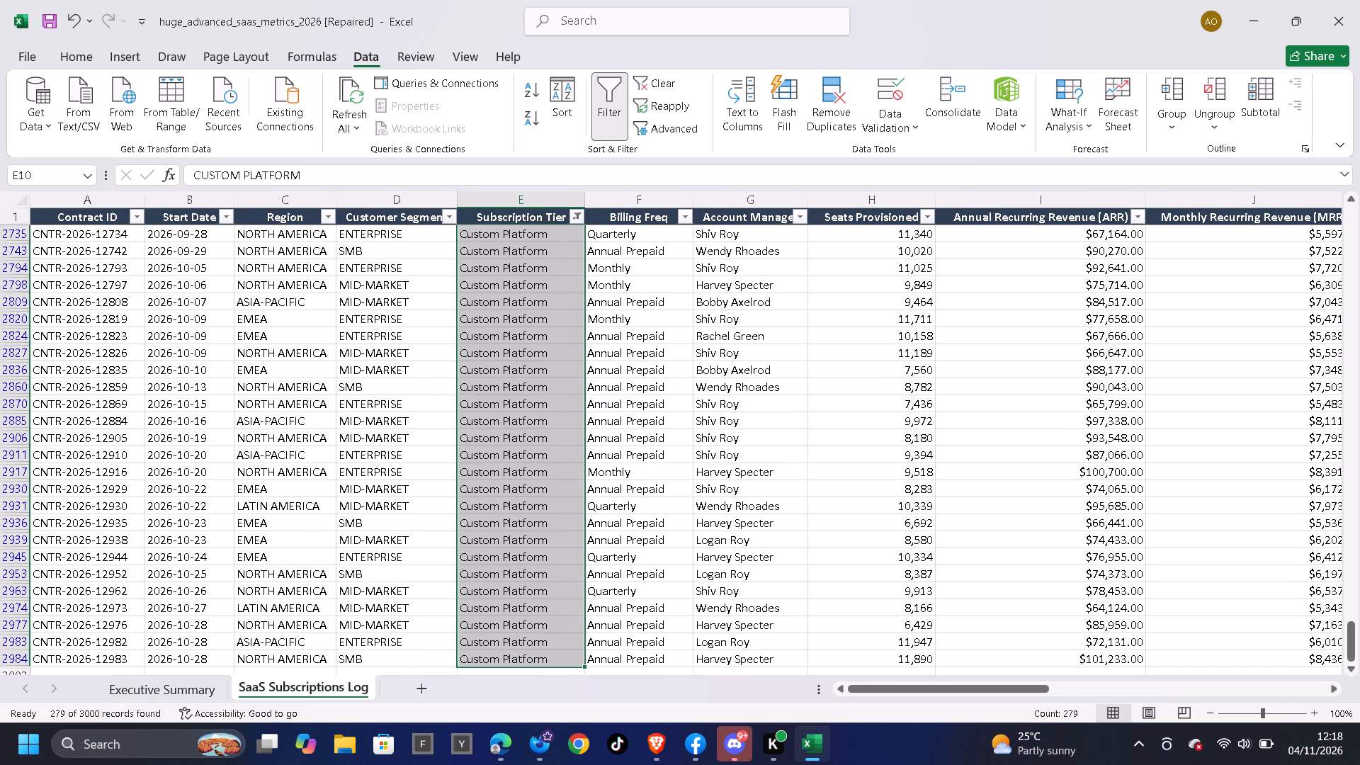
{"action": "key", "text": "ctrl+d"}
Clear the CUSTOM PLATFORM filter and filter the Subscription Tier column to show only Enterprise Suite.
{"action": "left_click", "coordinate": [672, 87]}
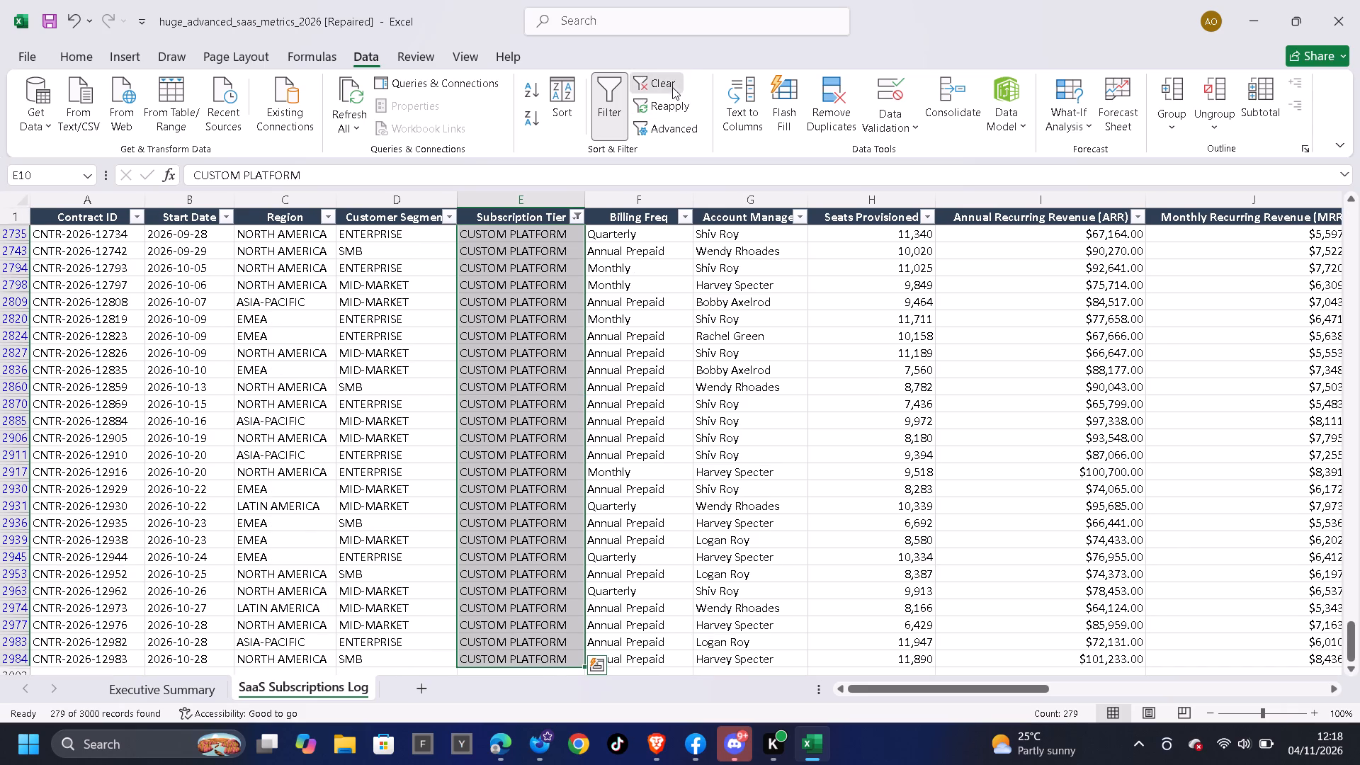
{"action": "left_click", "coordinate": [579, 215]}
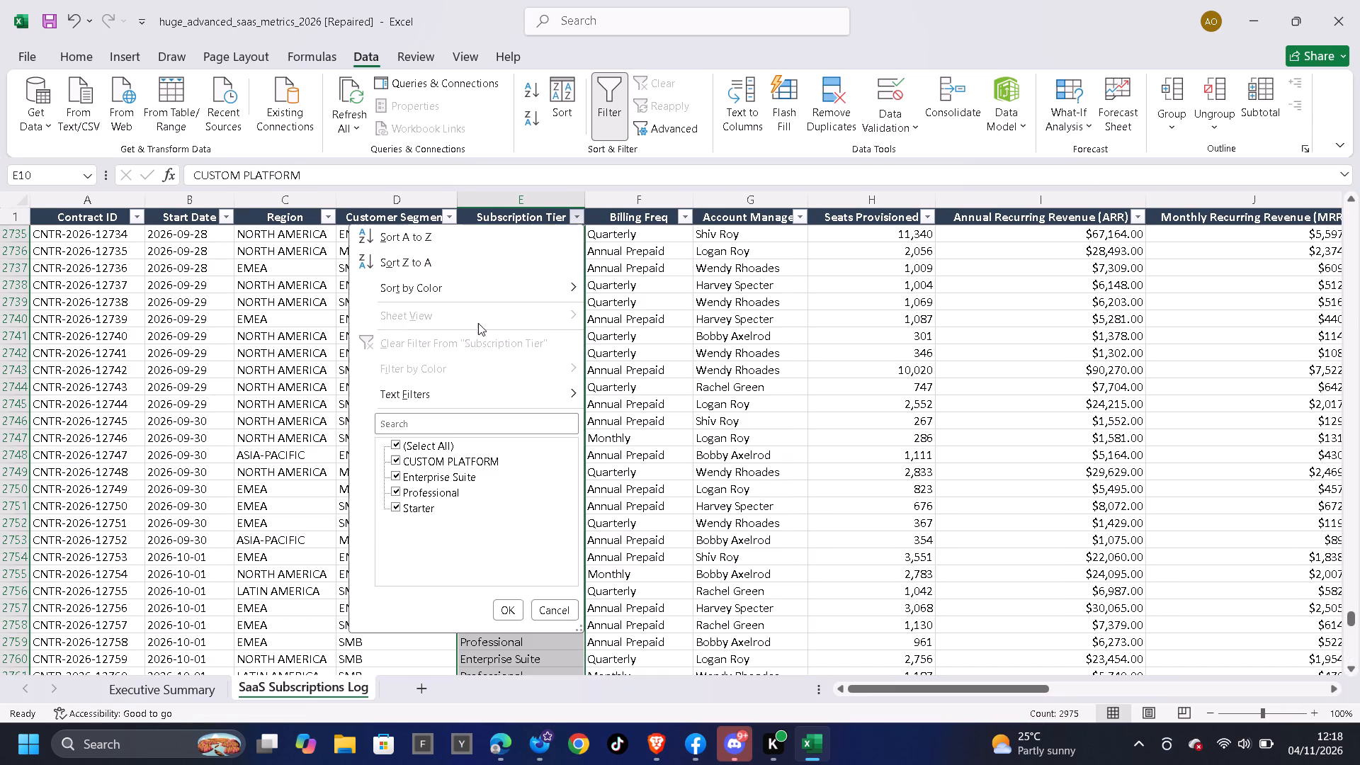
{"action": "left_click", "coordinate": [444, 444]}
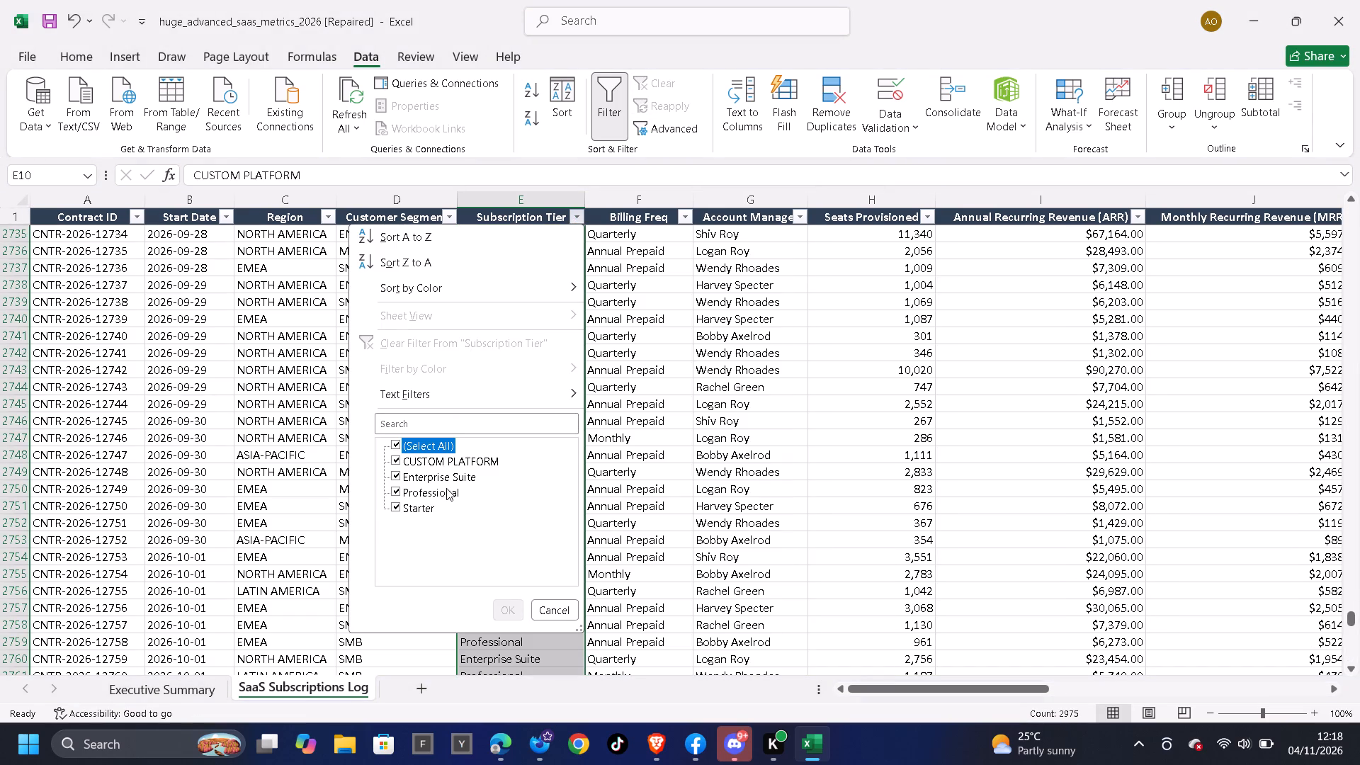
{"action": "left_click", "coordinate": [448, 482]}
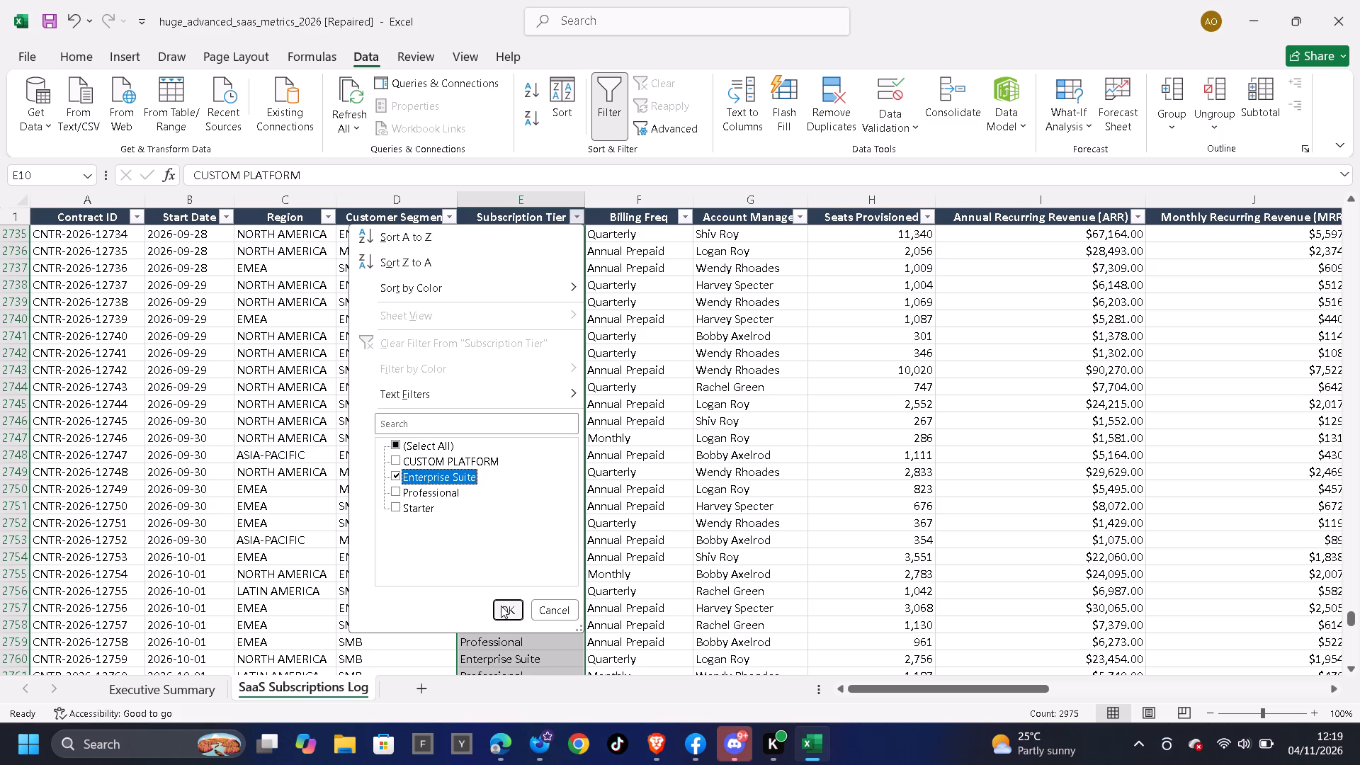
{"action": "left_click", "coordinate": [503, 606]}
Enter ENTERPRISE SUITE in the first filtered Subscription Tier cell and fill it down through all the filtered rows.
{"action": "left_click", "coordinate": [535, 214]}
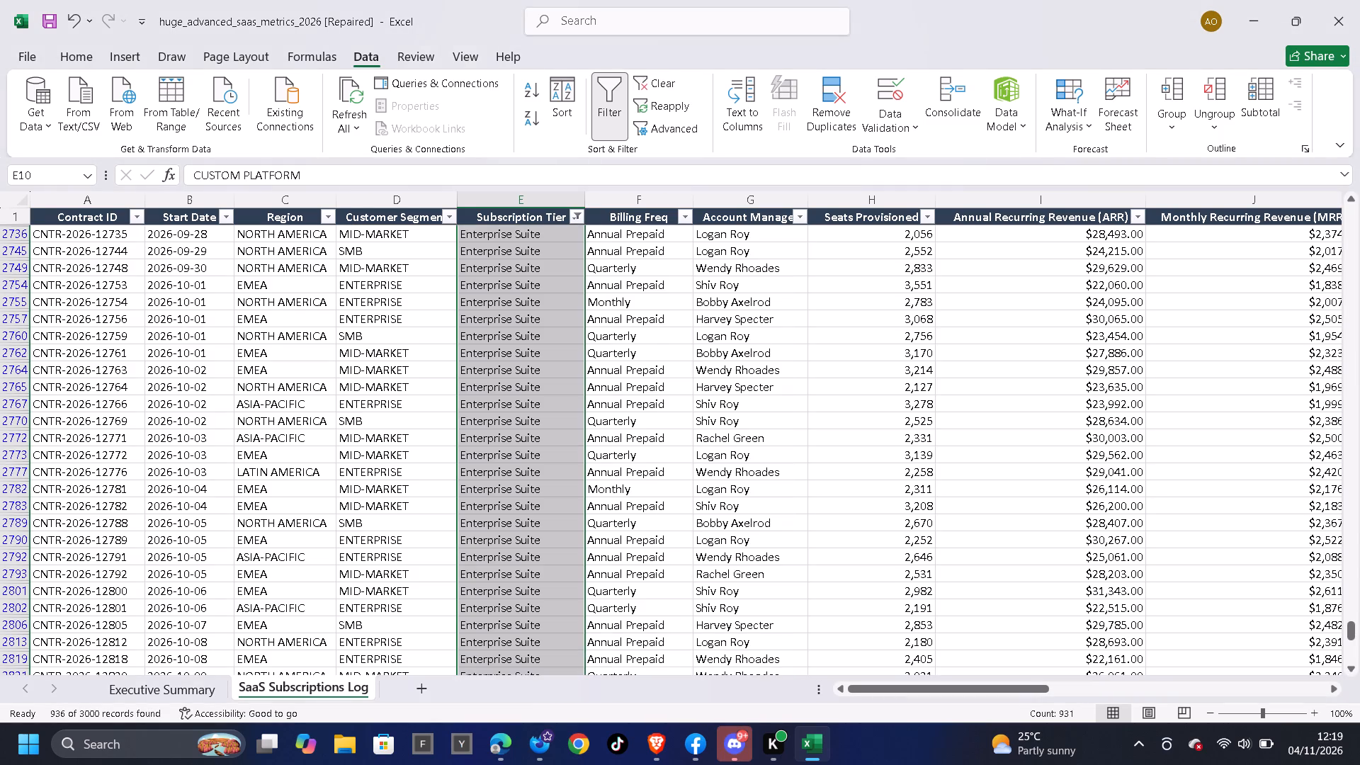
{"action": "key", "text": "Down"}
{"action": "key", "text": "Up"}
{"action": "key", "text": "Down"}
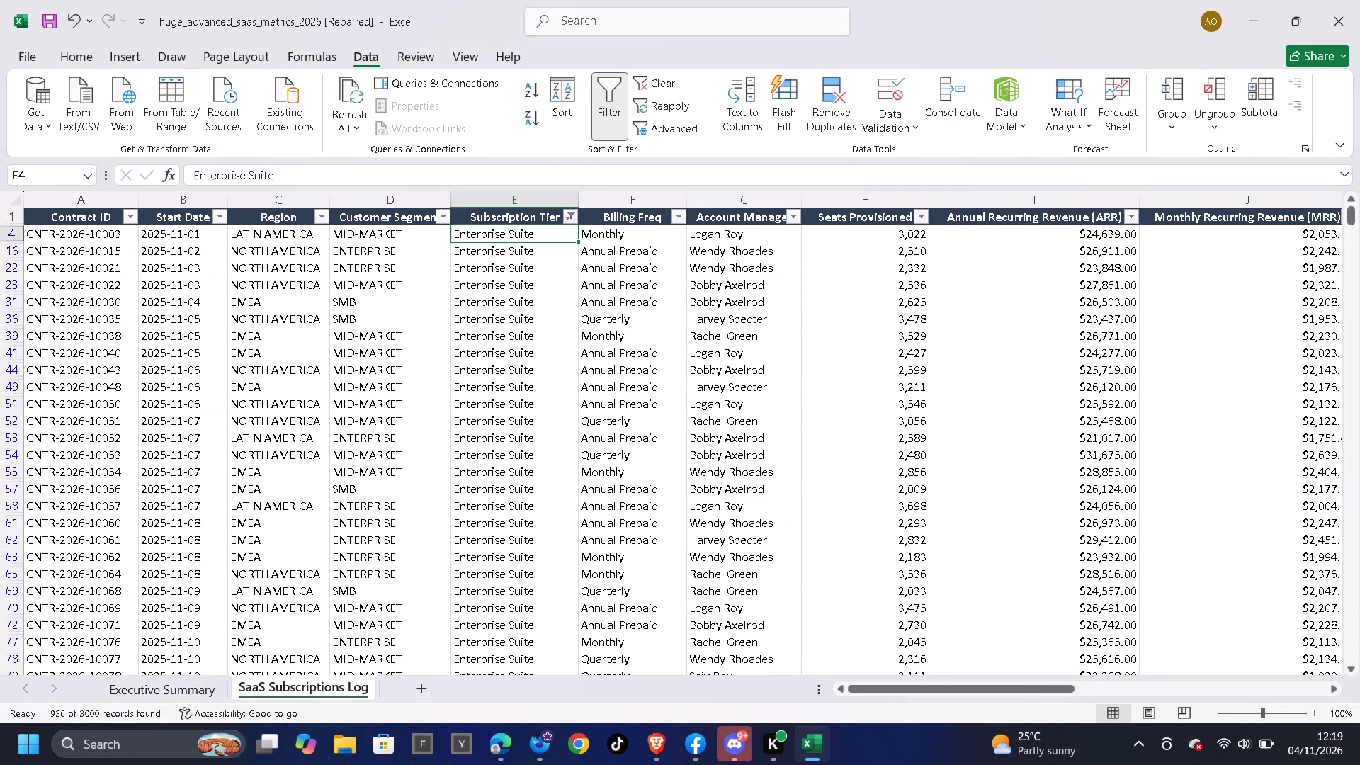
{"action": "type", "text": "ENTERPRISE SUITE"}
{"action": "key", "text": "Down"}
{"action": "key", "text": "Up"}
{"action": "key", "text": "ctrl+shift+Down"}
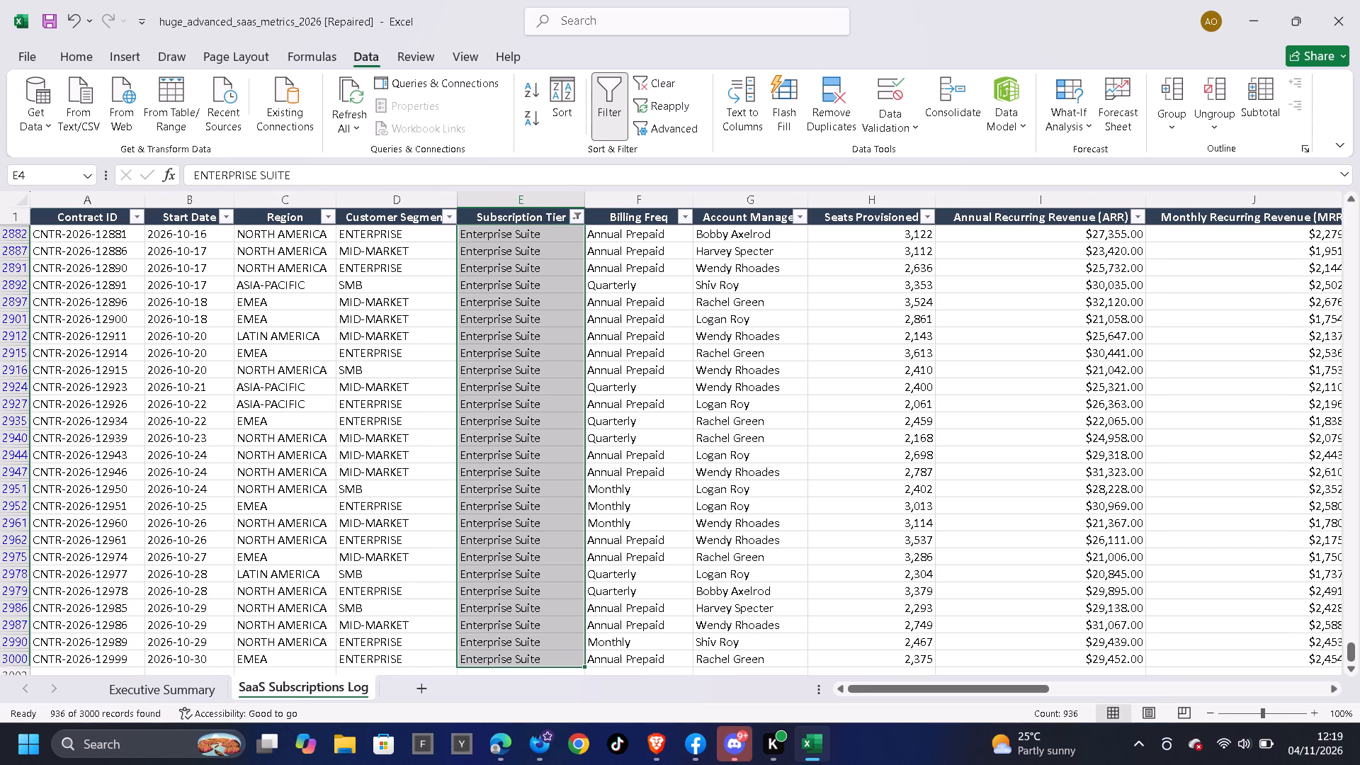
{"action": "key", "text": "ctrl+d"}
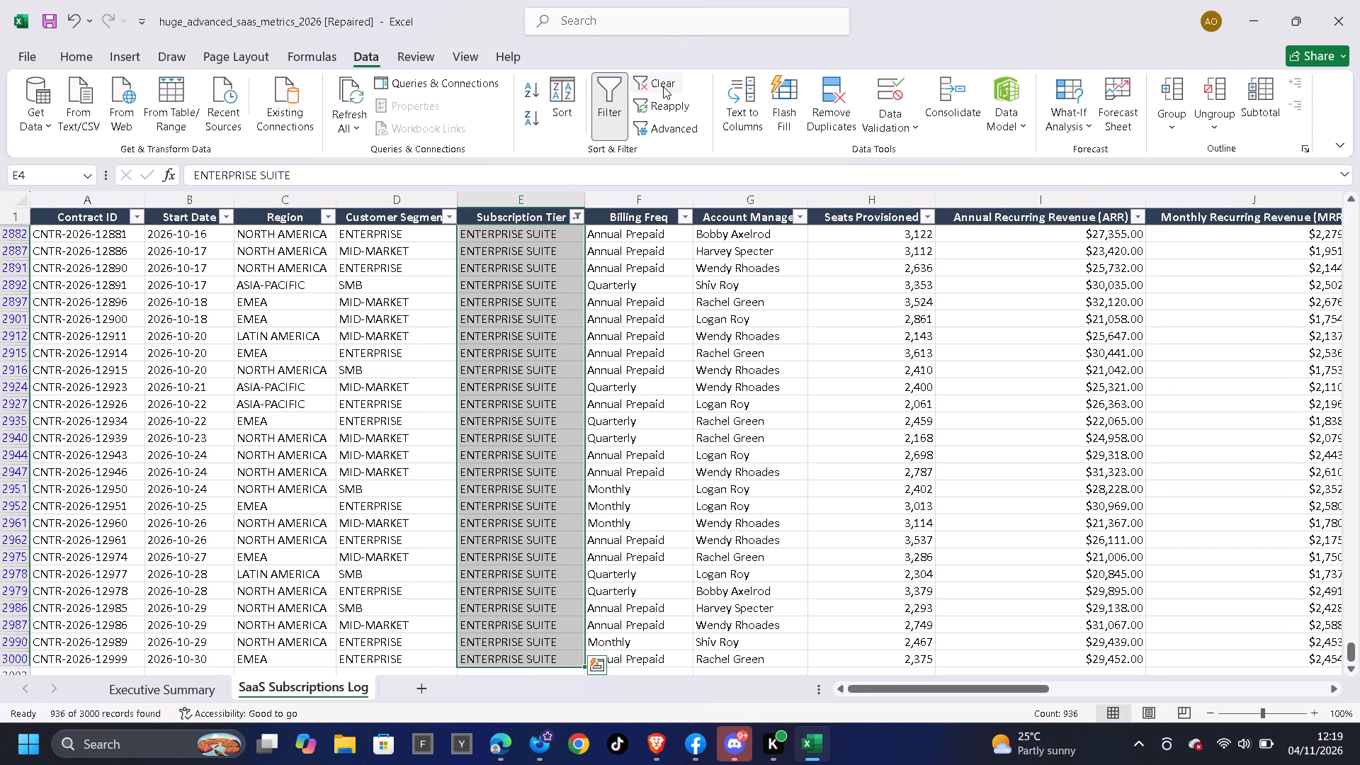
Clear the ENTERPRISE SUITE filter and filter the Subscription Tier column to show only Professional.
{"action": "left_click", "coordinate": [663, 86]}
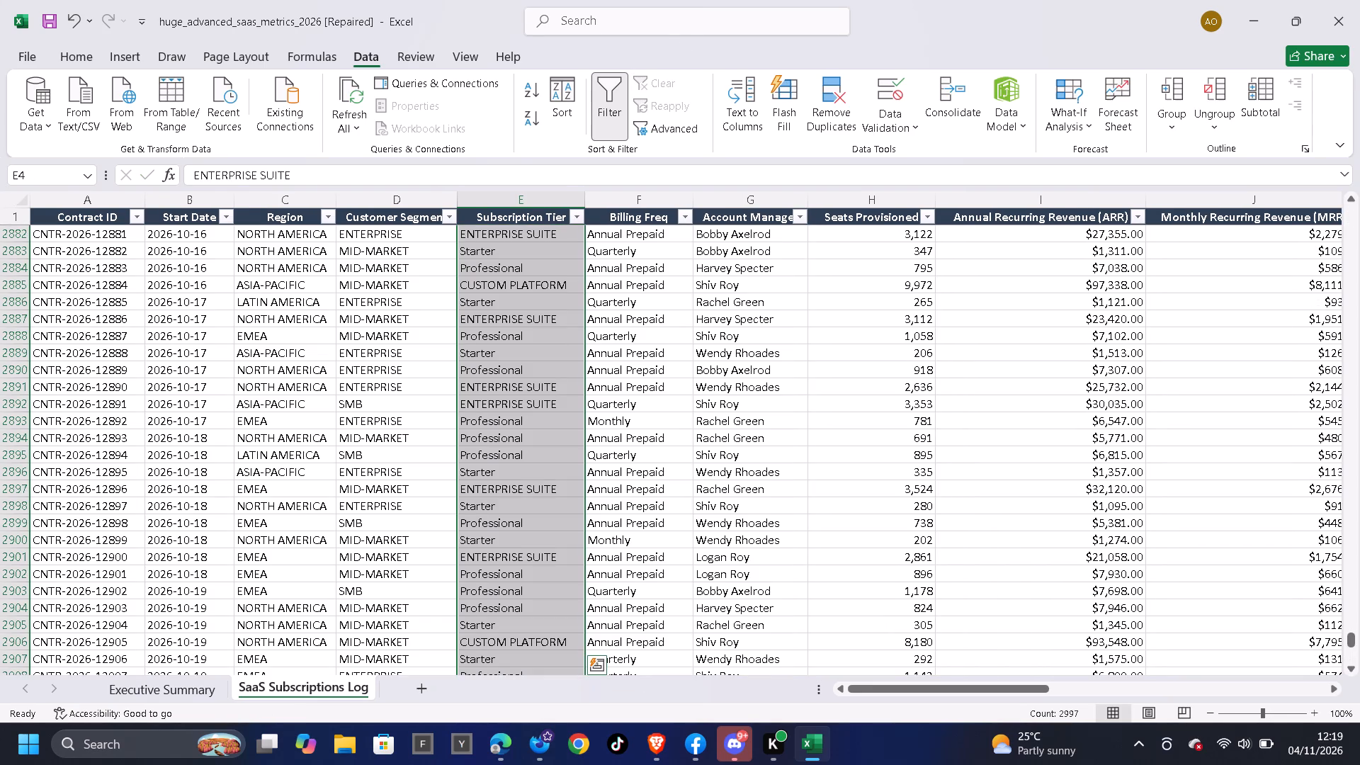
{"action": "left_click", "coordinate": [579, 216]}
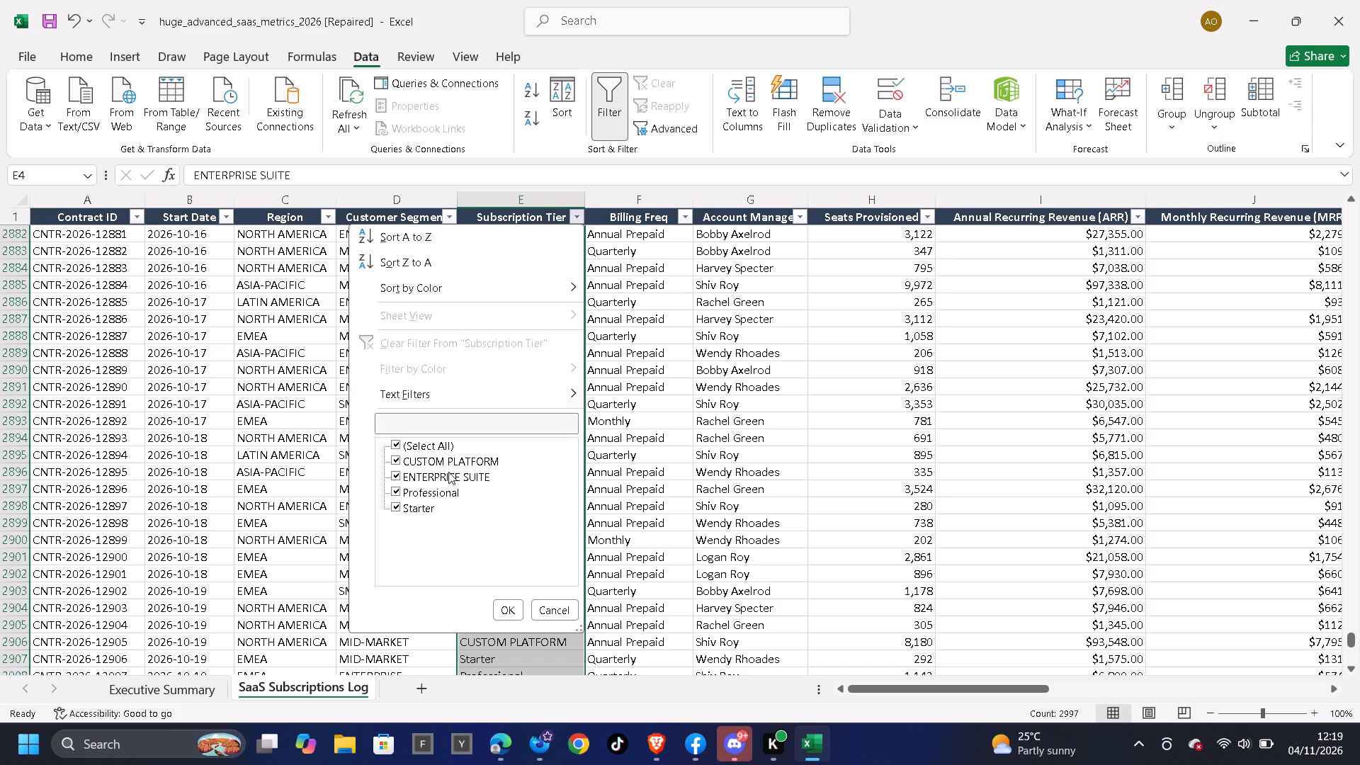
{"action": "left_click", "coordinate": [442, 445]}
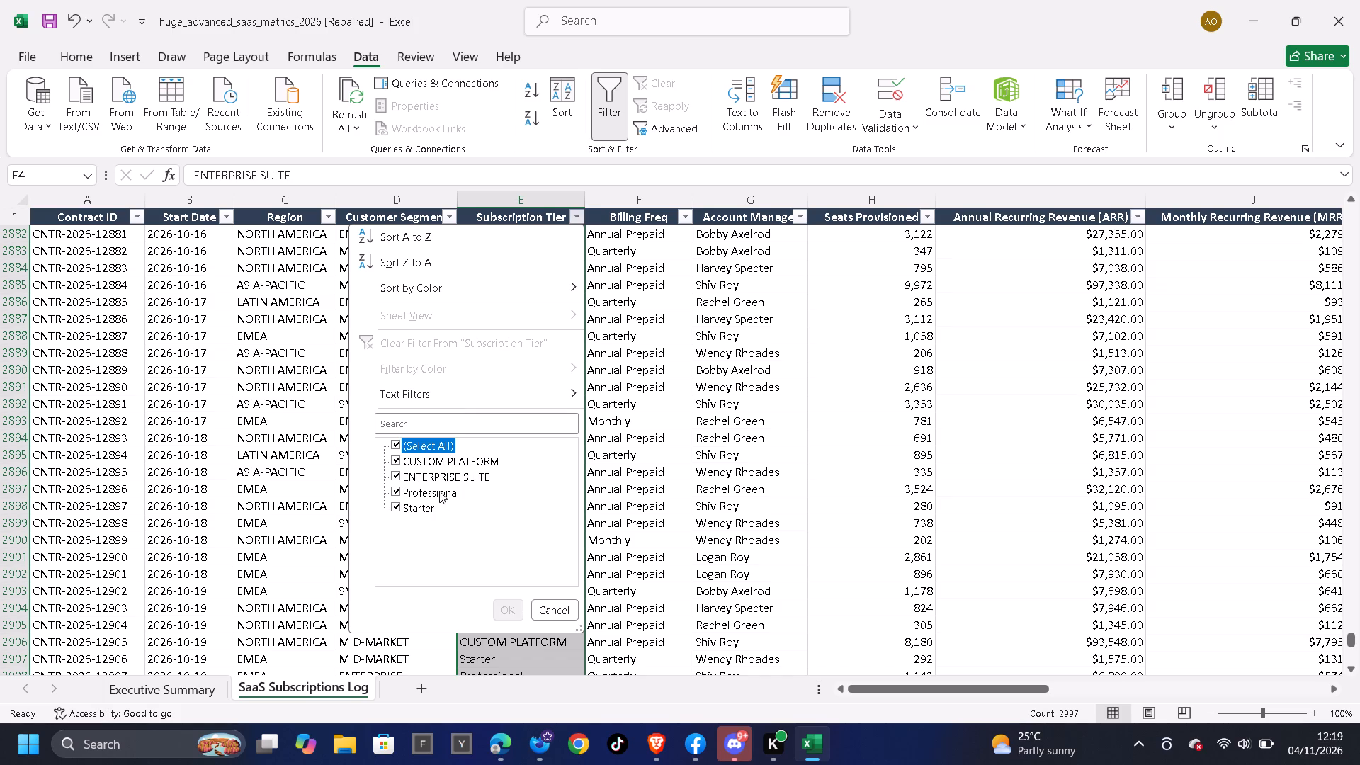
{"action": "left_click", "coordinate": [439, 491]}
{"action": "left_click", "coordinate": [504, 613]}
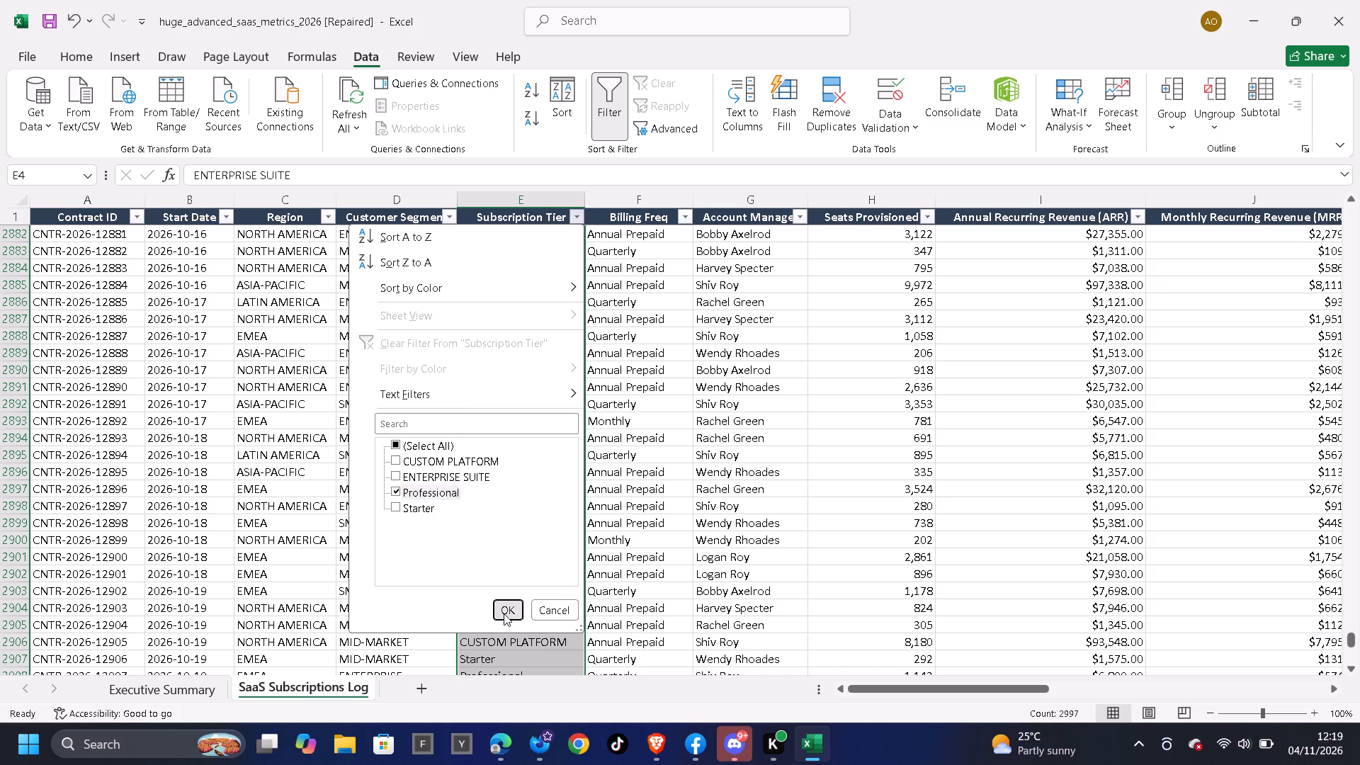
Enter PROFESSIONAL in the first filtered Subscription Tier cell and fill it down through all the filtered rows.
{"action": "left_click", "coordinate": [499, 220]}
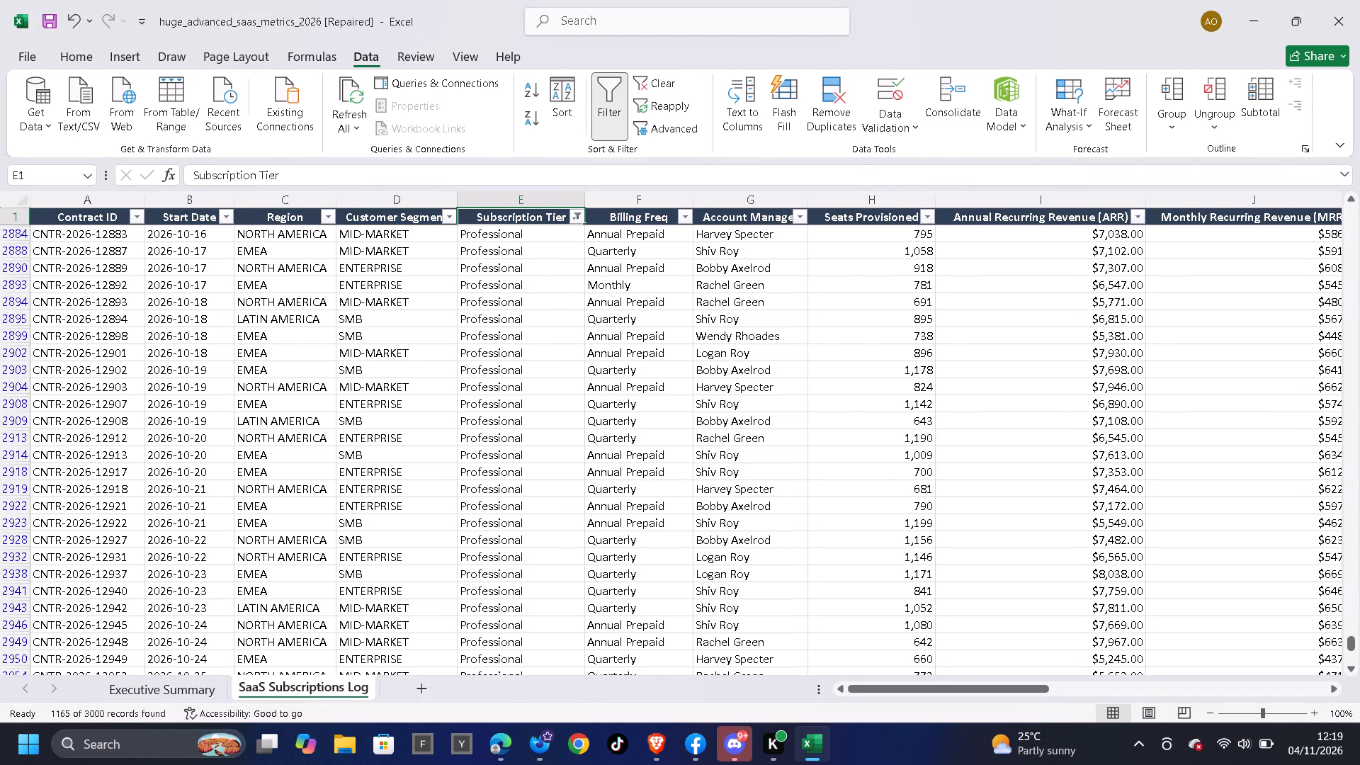
{"action": "key", "text": "Down"}
{"action": "key", "text": "Up"}
{"action": "key", "text": "Down"}
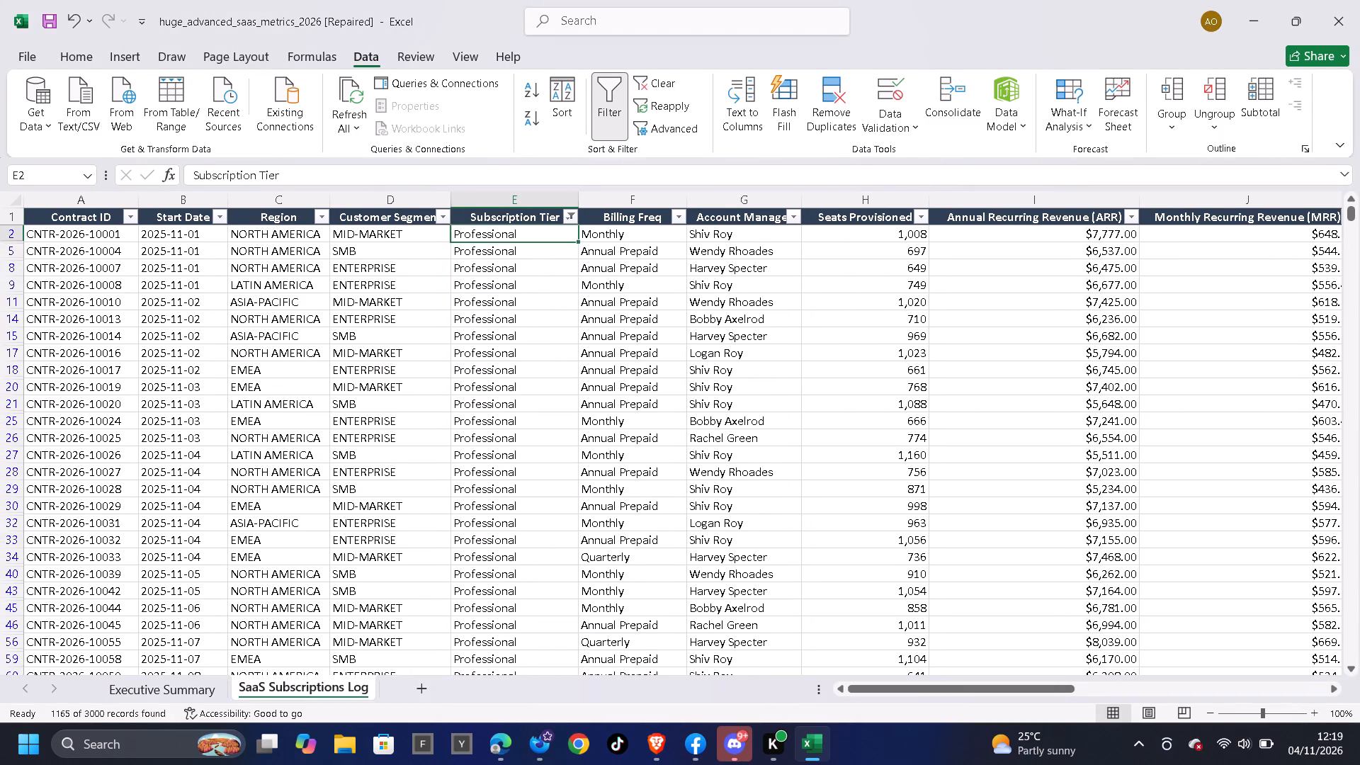
{"action": "type", "text": "PROFESSIONAL"}
{"action": "key", "text": "Down"}
{"action": "key", "text": "Up"}
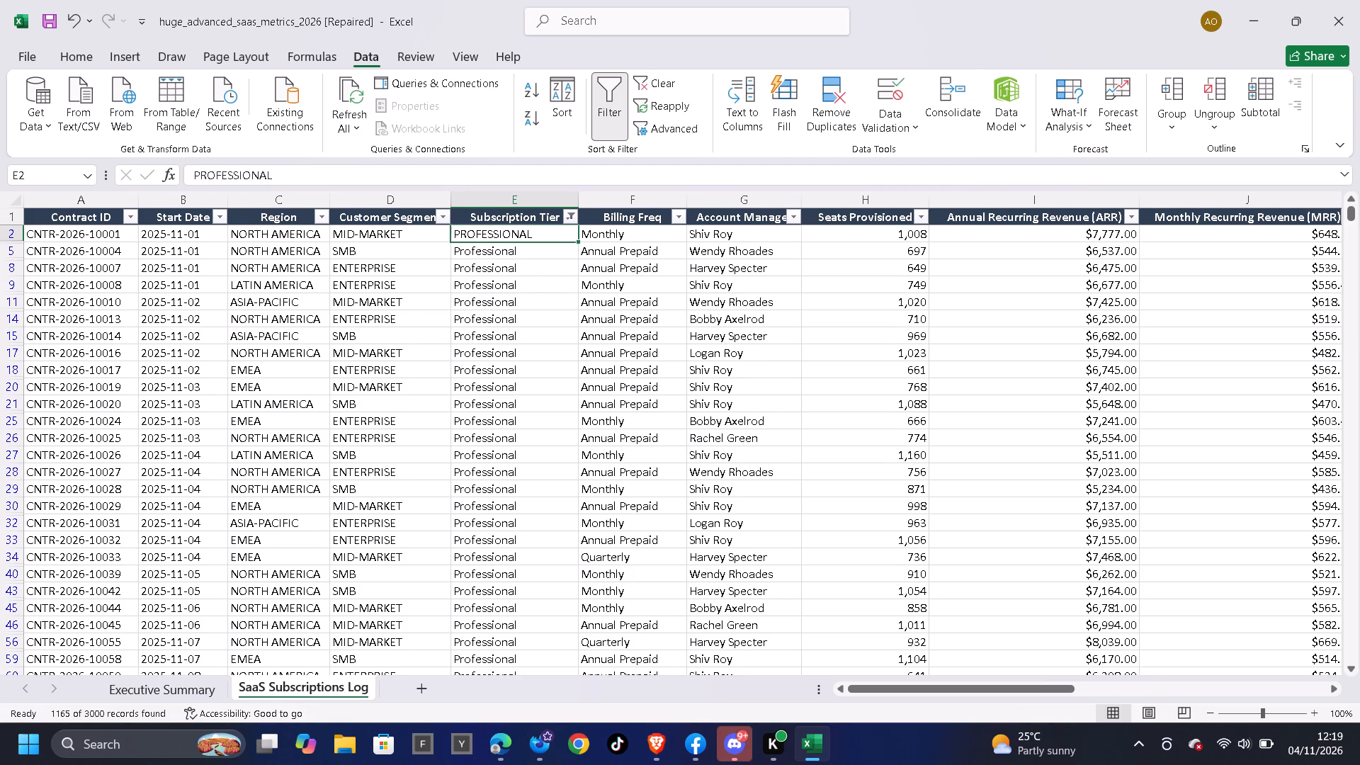
{"action": "key", "text": "ctrl+shift+Down"}
{"action": "key", "text": "ctrl+d"}
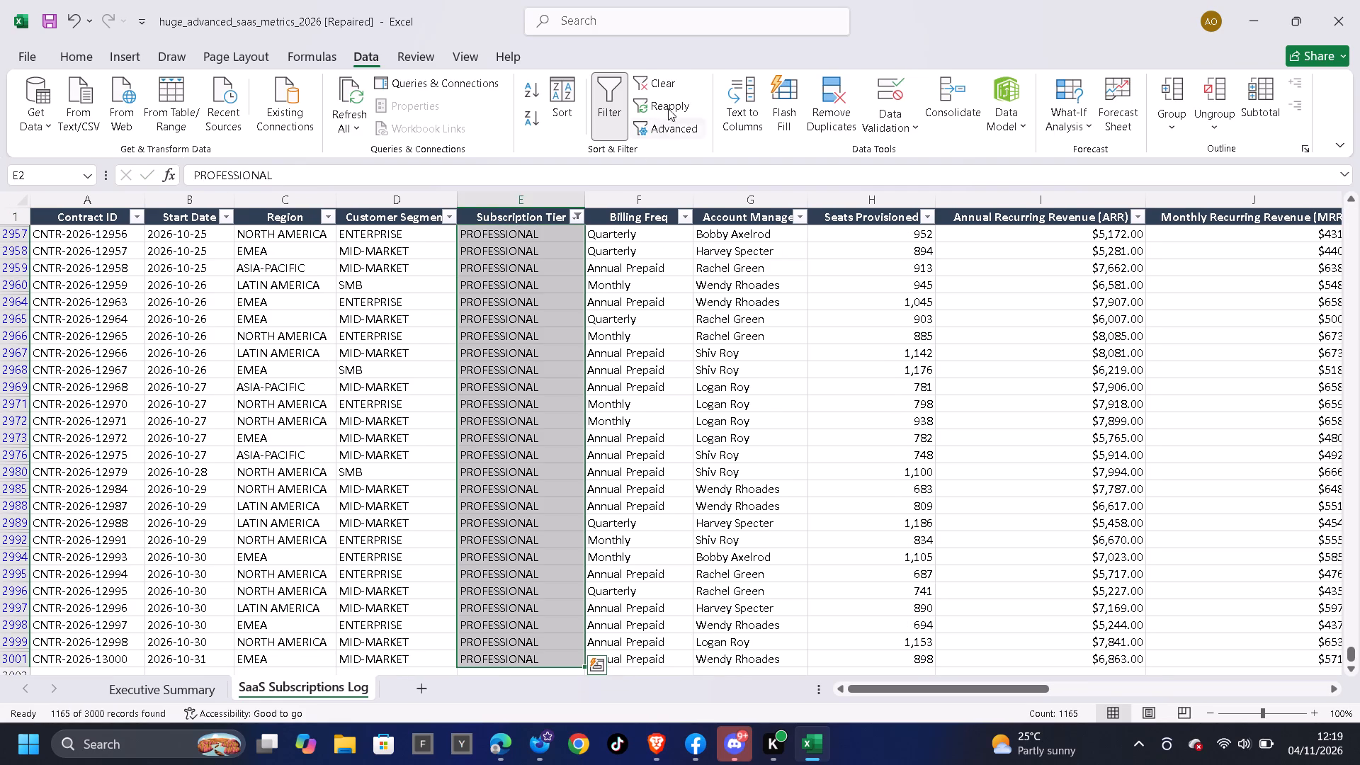
Clear the PROFESSIONAL filter and filter the Subscription Tier column to show only Starter.
{"action": "left_click", "coordinate": [666, 76]}
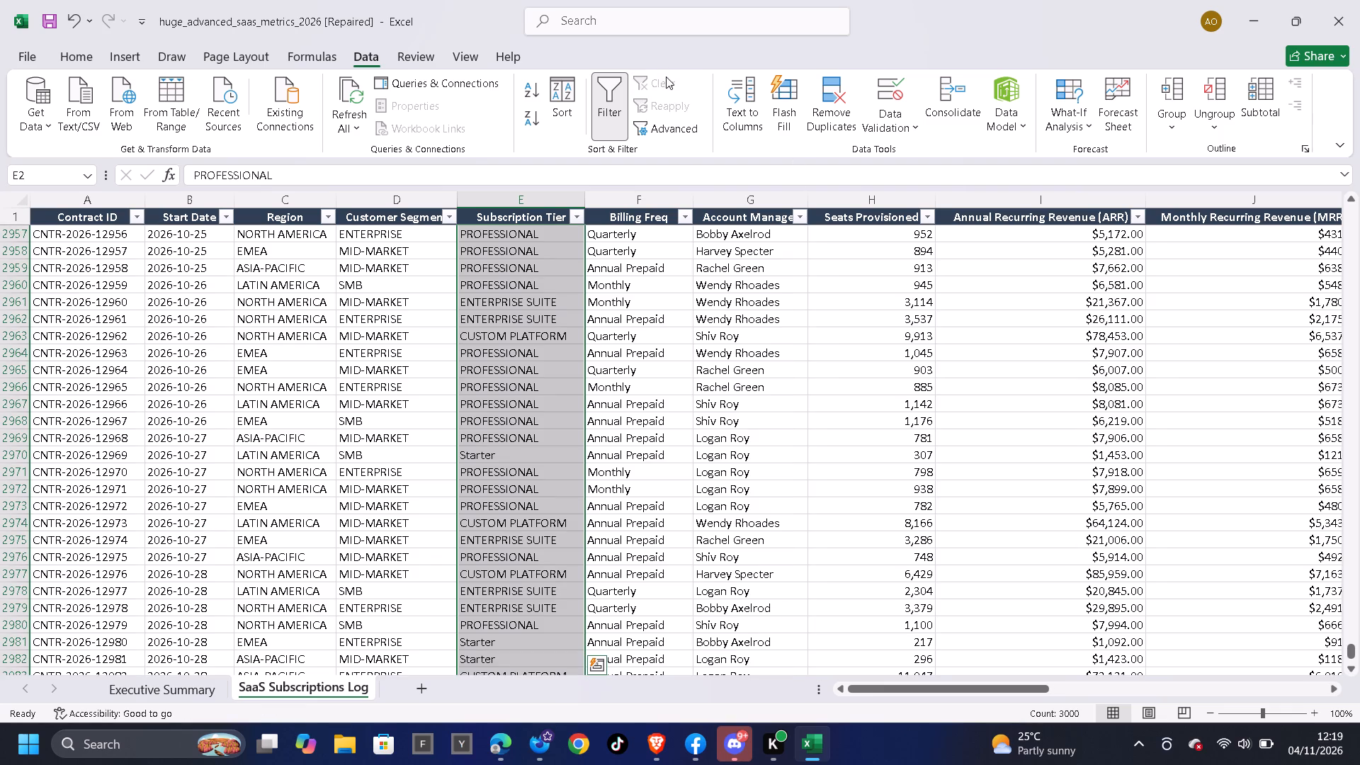
{"action": "left_click", "coordinate": [579, 220]}
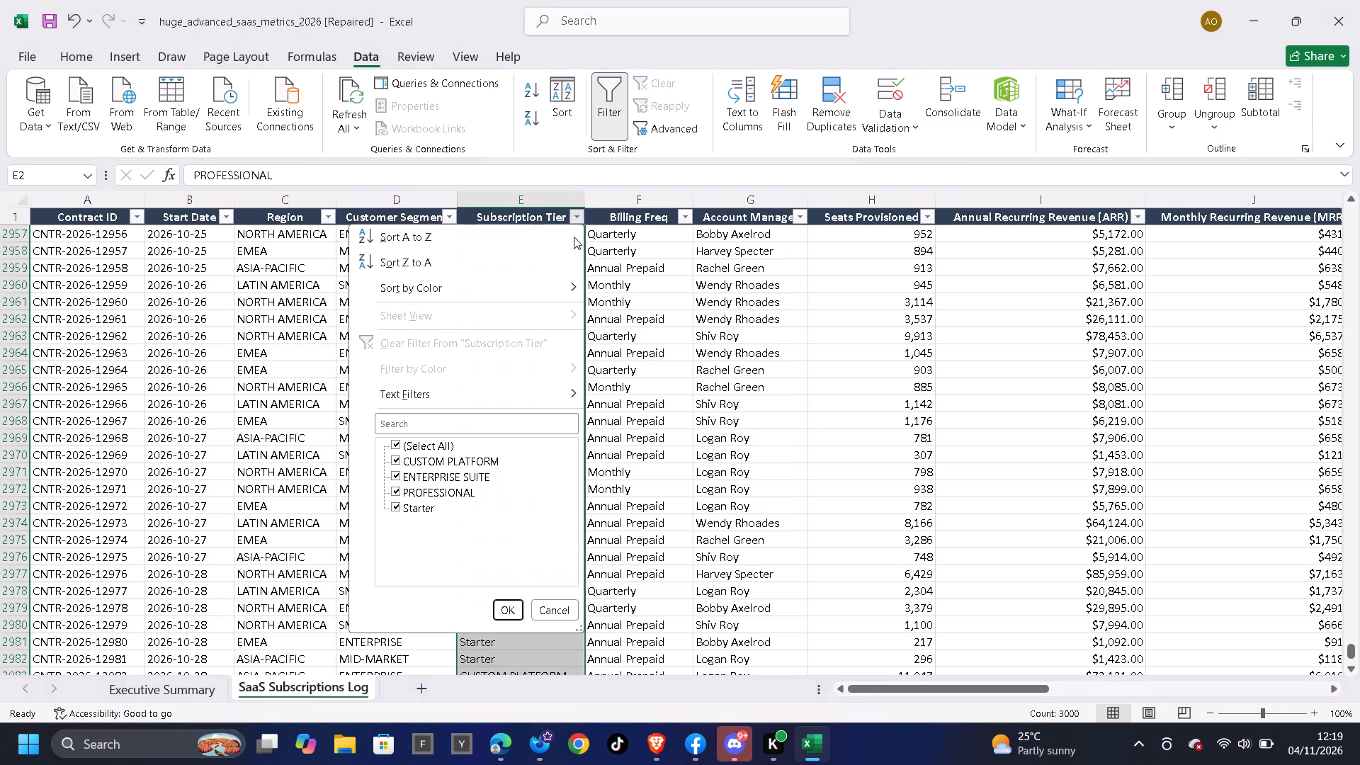
{"action": "left_click", "coordinate": [449, 441]}
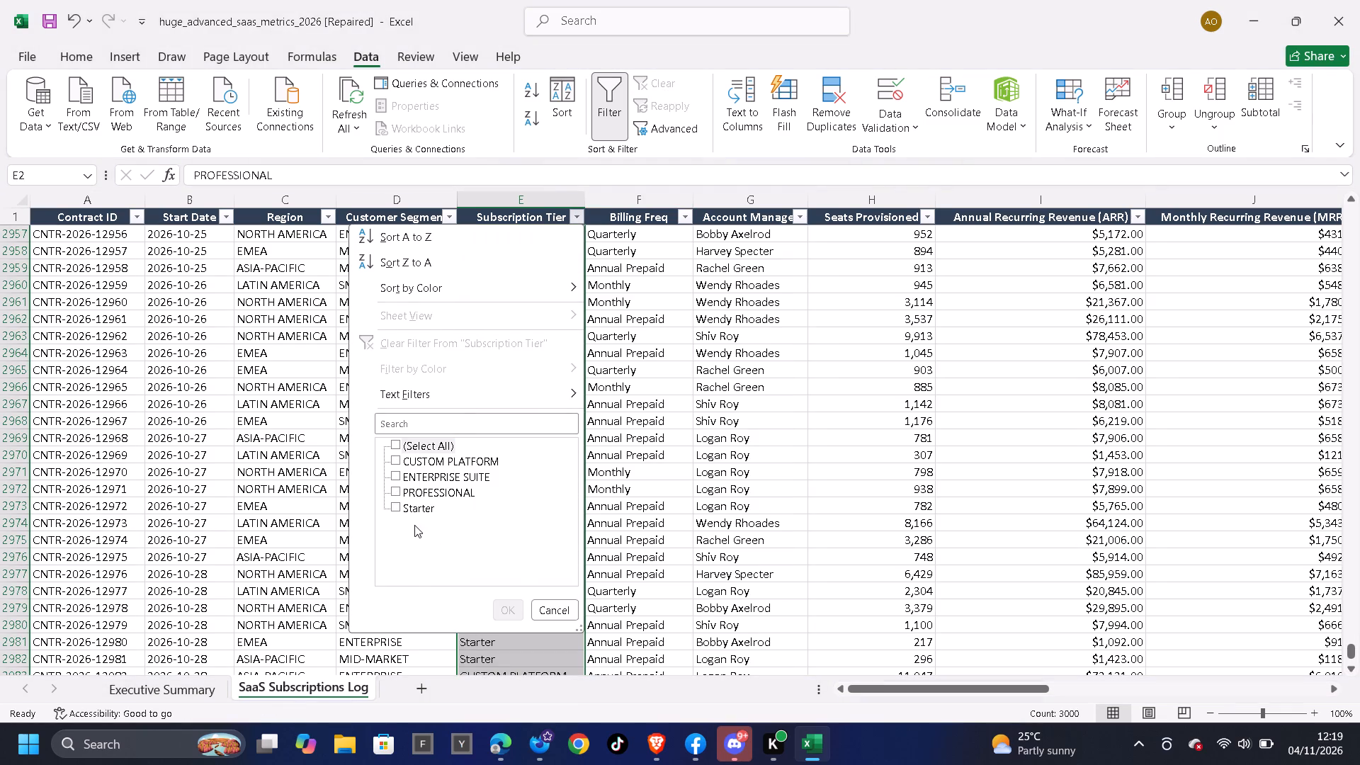
{"action": "left_click", "coordinate": [416, 511]}
{"action": "left_click", "coordinate": [506, 608]}
Enter STARTER in the first filtered Subscription Tier cell and fill it down through all the filtered rows.
{"action": "left_click", "coordinate": [513, 220]}
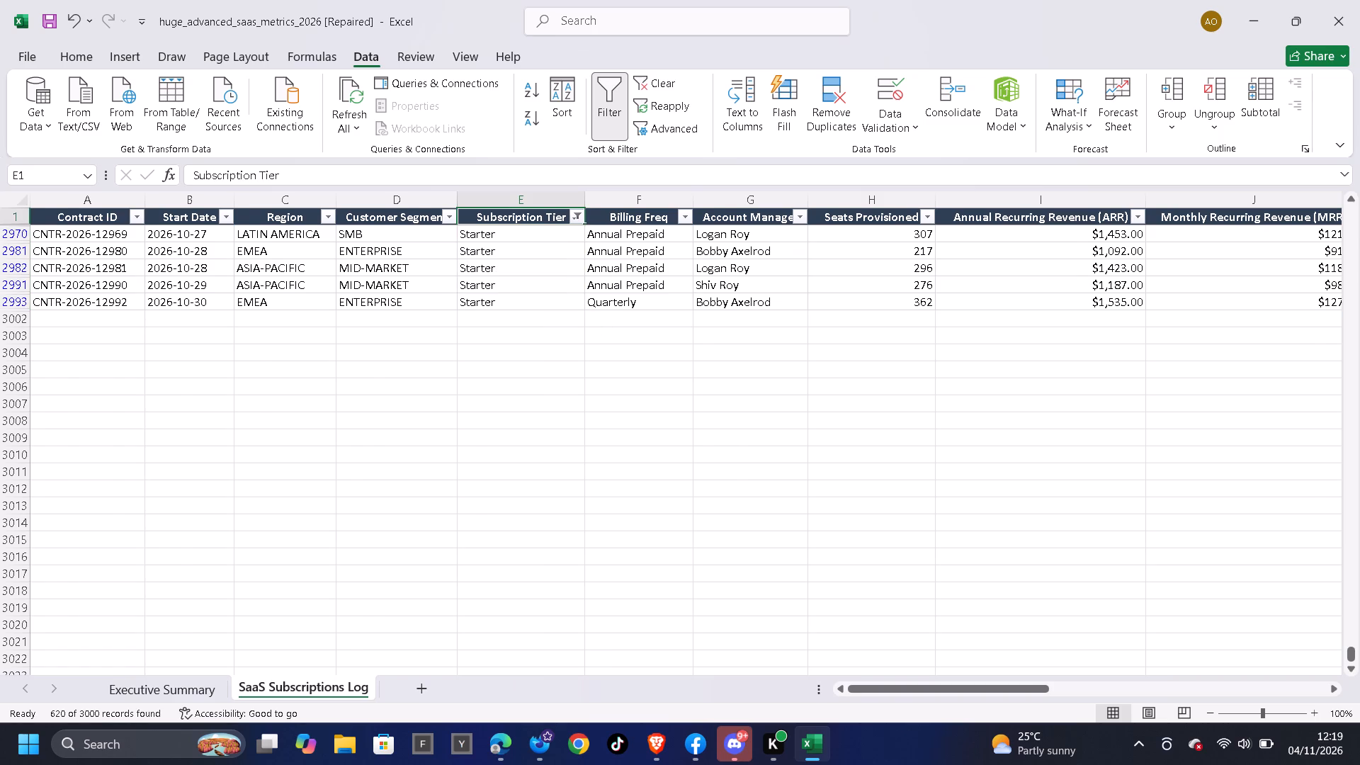
{"action": "key", "text": "Down"}
{"action": "key", "text": "Up"}
{"action": "key", "text": "Down"}
{"action": "type", "text": "STARTER"}
{"action": "key", "text": "Down"}
{"action": "key", "text": "Up"}
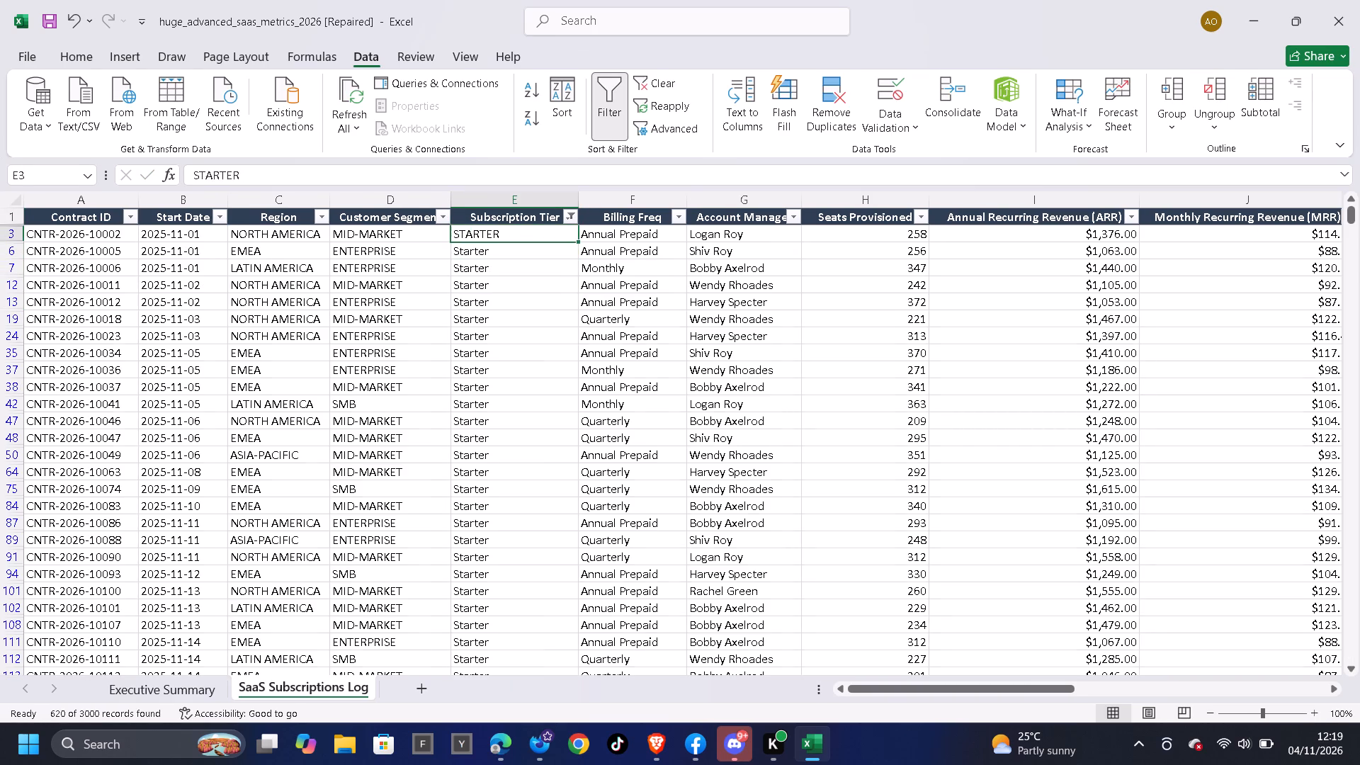
{"action": "key", "text": "ctrl+shift+Down"}
{"action": "key", "text": "ctrl+d"}
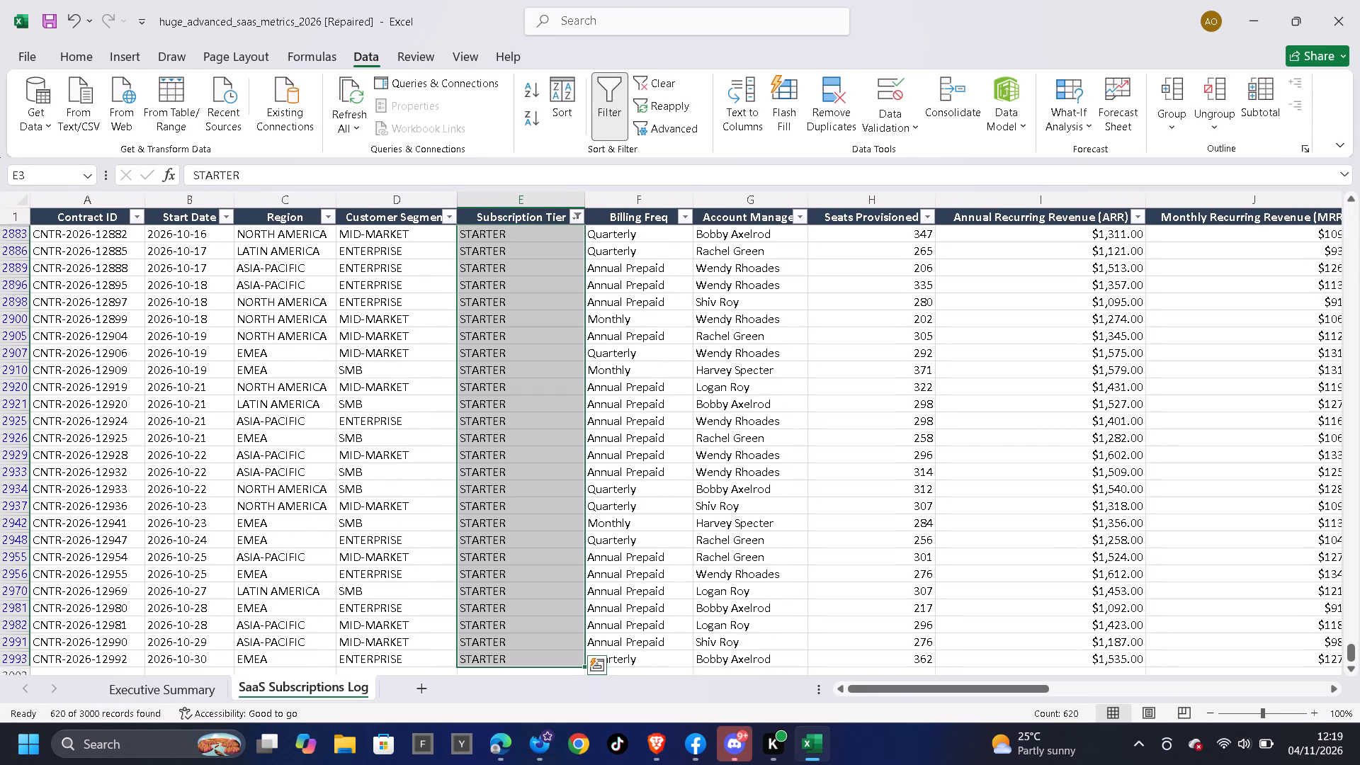
Clear the STARTER filter and filter the Billing Freq column to show only Annual Prepaid.
{"action": "left_click", "coordinate": [659, 84]}
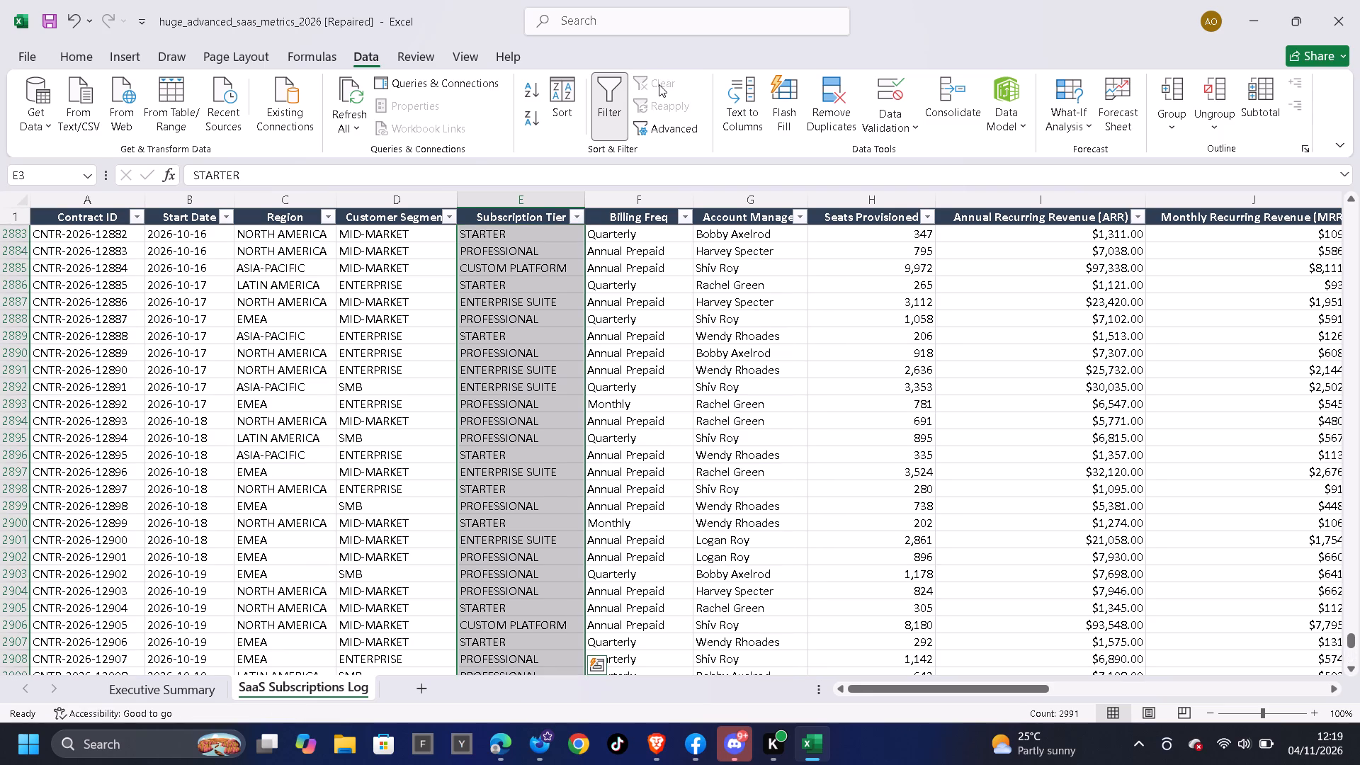
{"action": "left_click", "coordinate": [577, 222]}
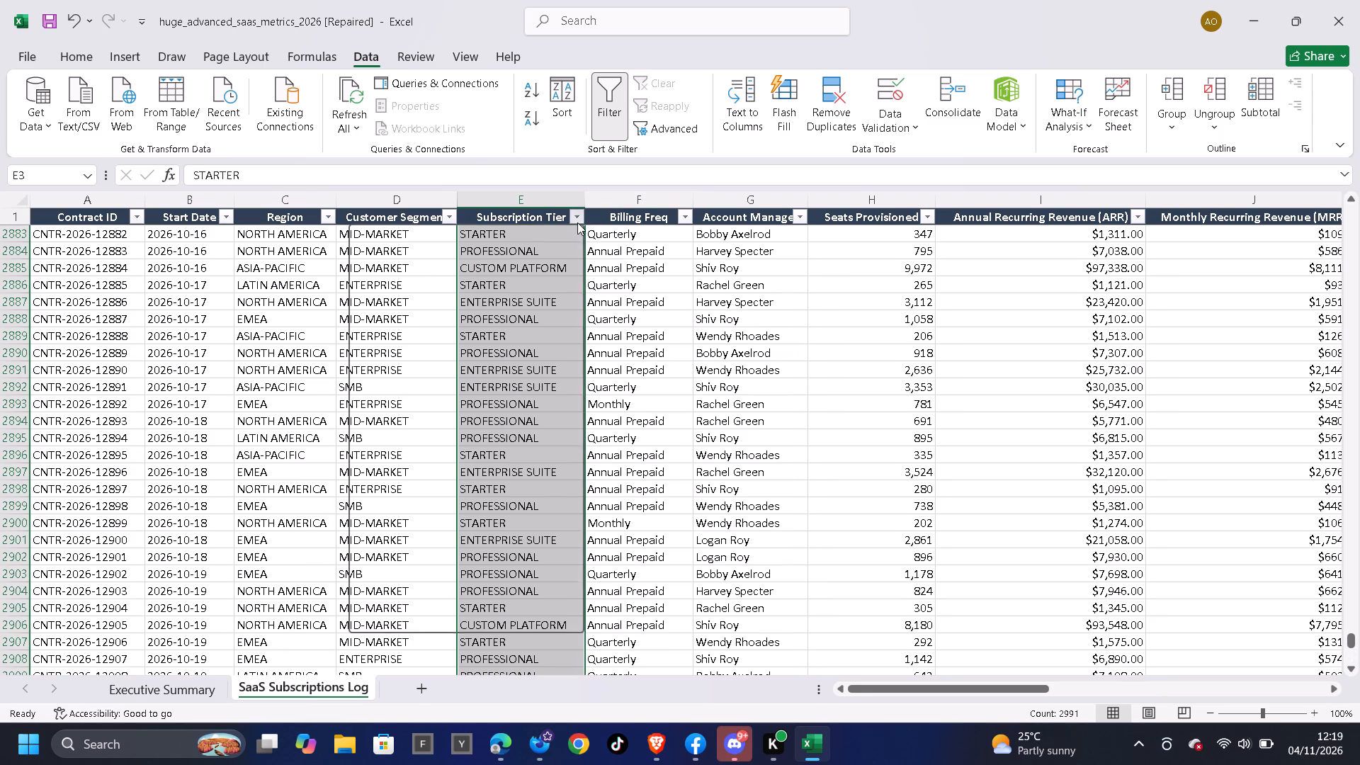
{"action": "left_click", "coordinate": [656, 249]}
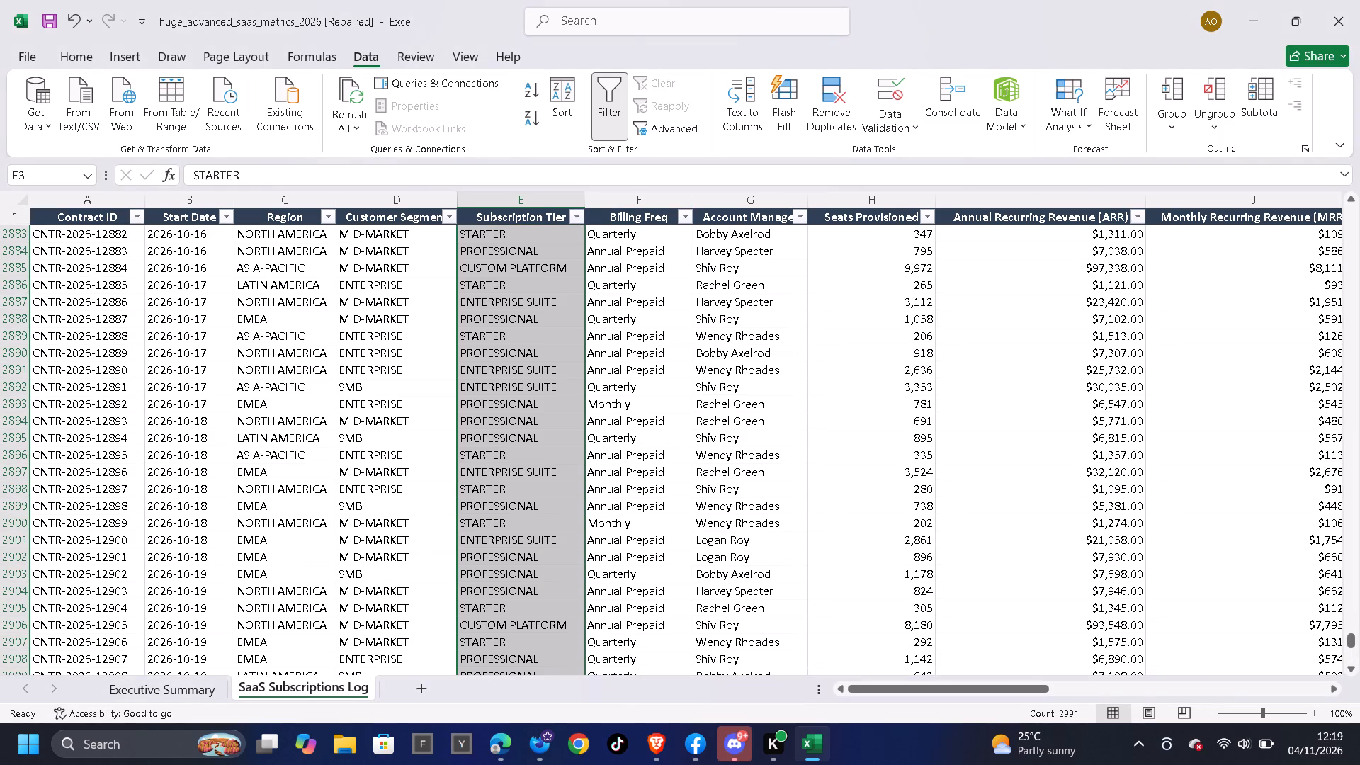
{"action": "left_click", "coordinate": [682, 216]}
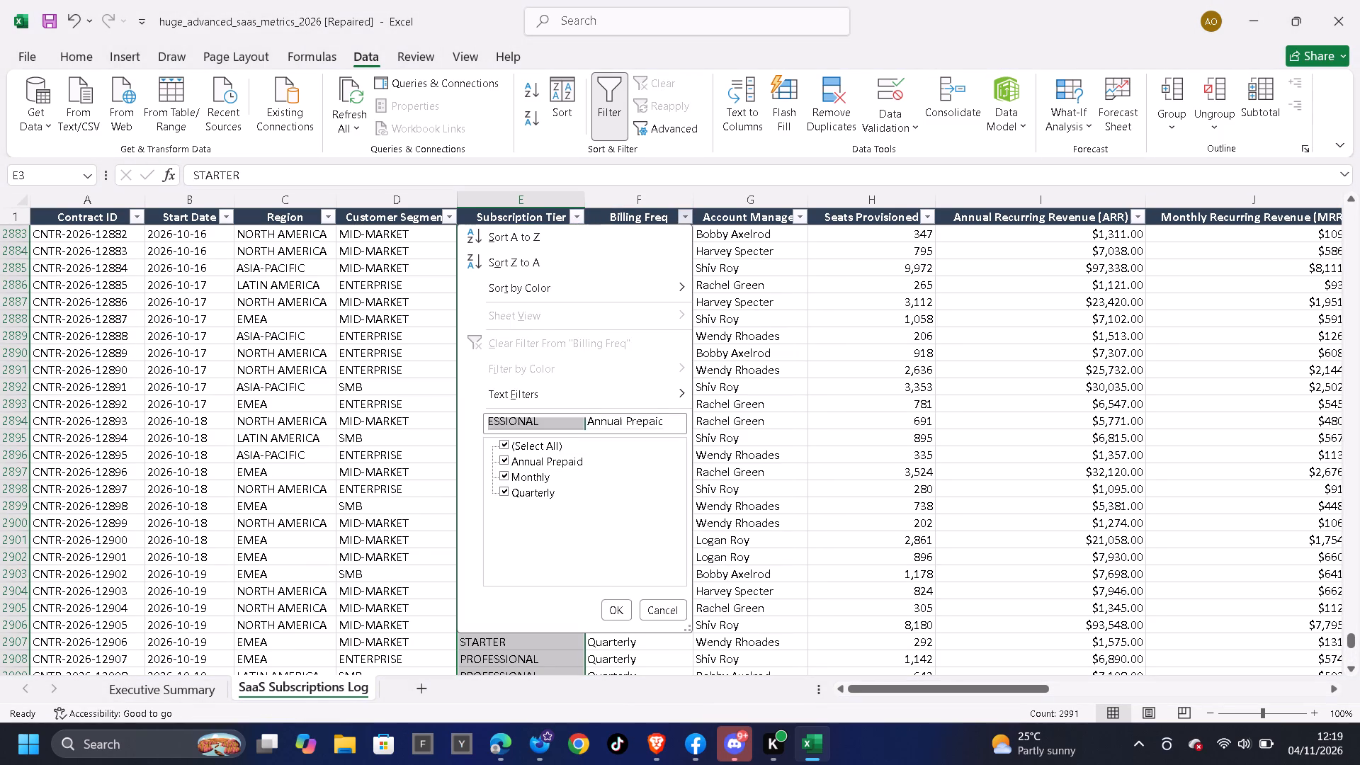
{"action": "left_click", "coordinate": [559, 443]}
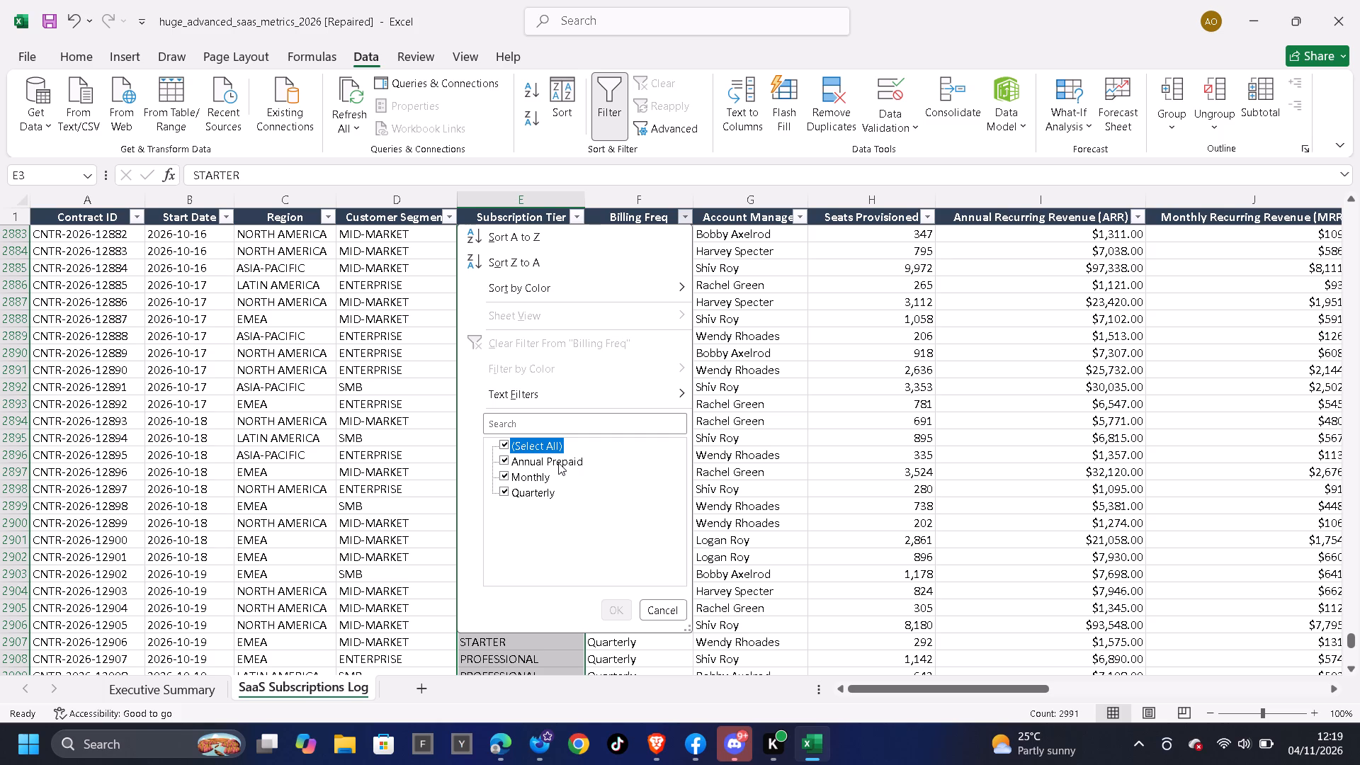
{"action": "left_click", "coordinate": [558, 463]}
{"action": "left_click", "coordinate": [622, 606]}
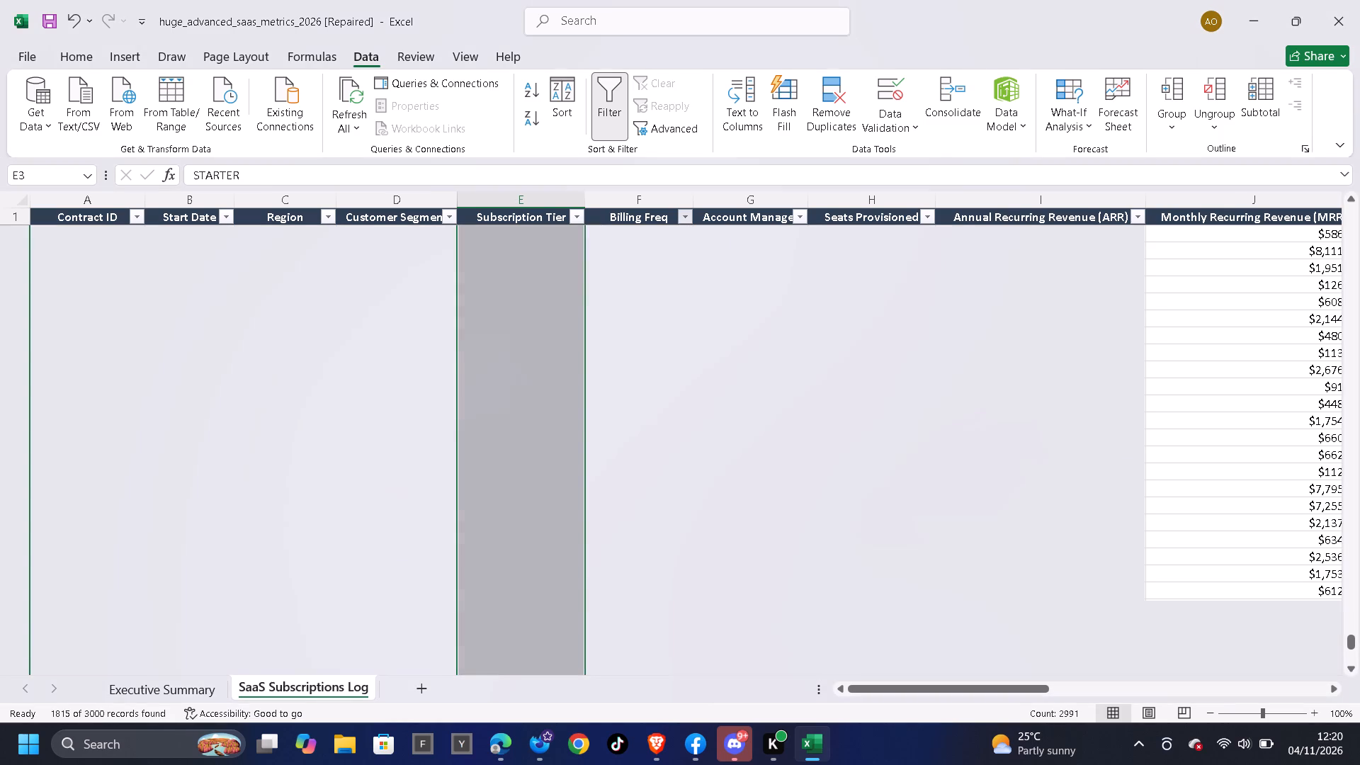
Enter ANNUAL PREPAID in the first filtered Billing Freq cell and fill it down through all the filtered rows.
{"action": "left_click", "coordinate": [609, 212]}
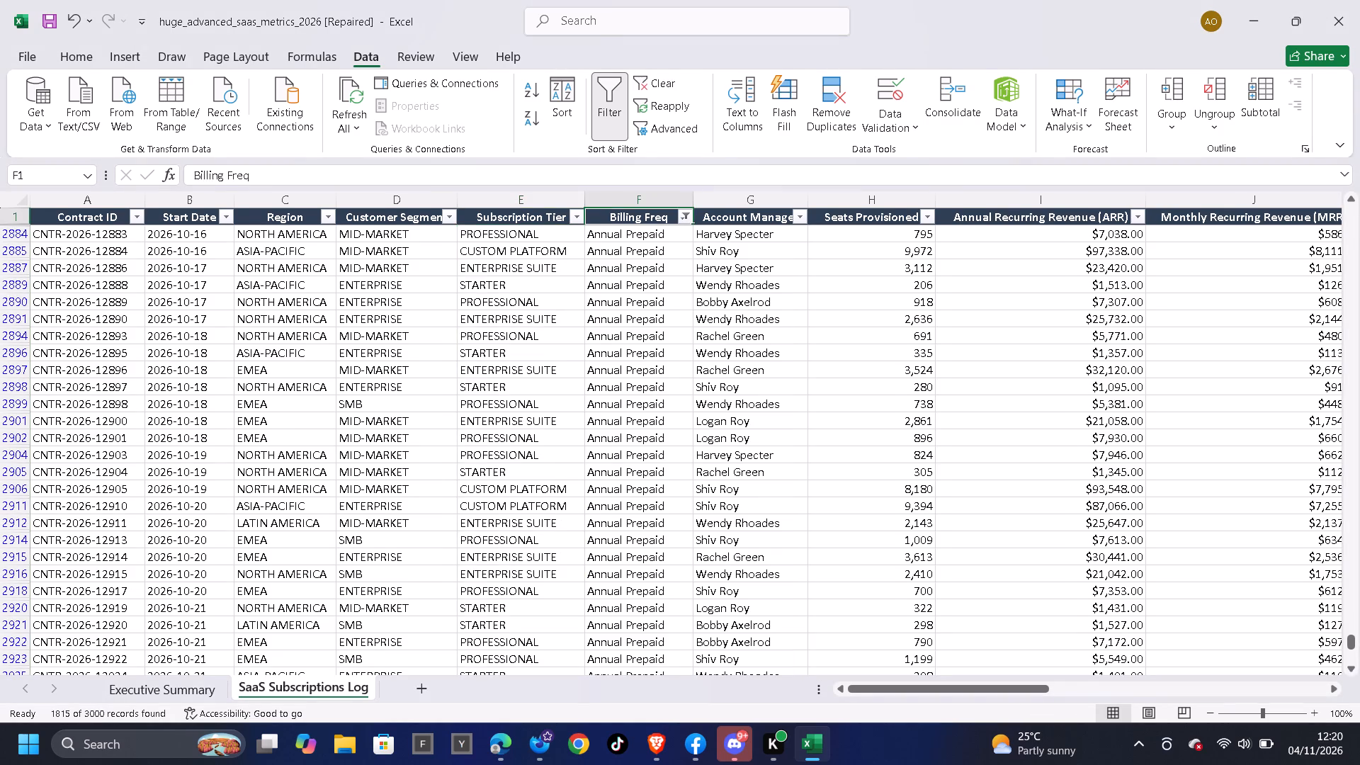
{"action": "key", "text": "Down"}
{"action": "key", "text": "Up"}
{"action": "key", "text": "Down"}
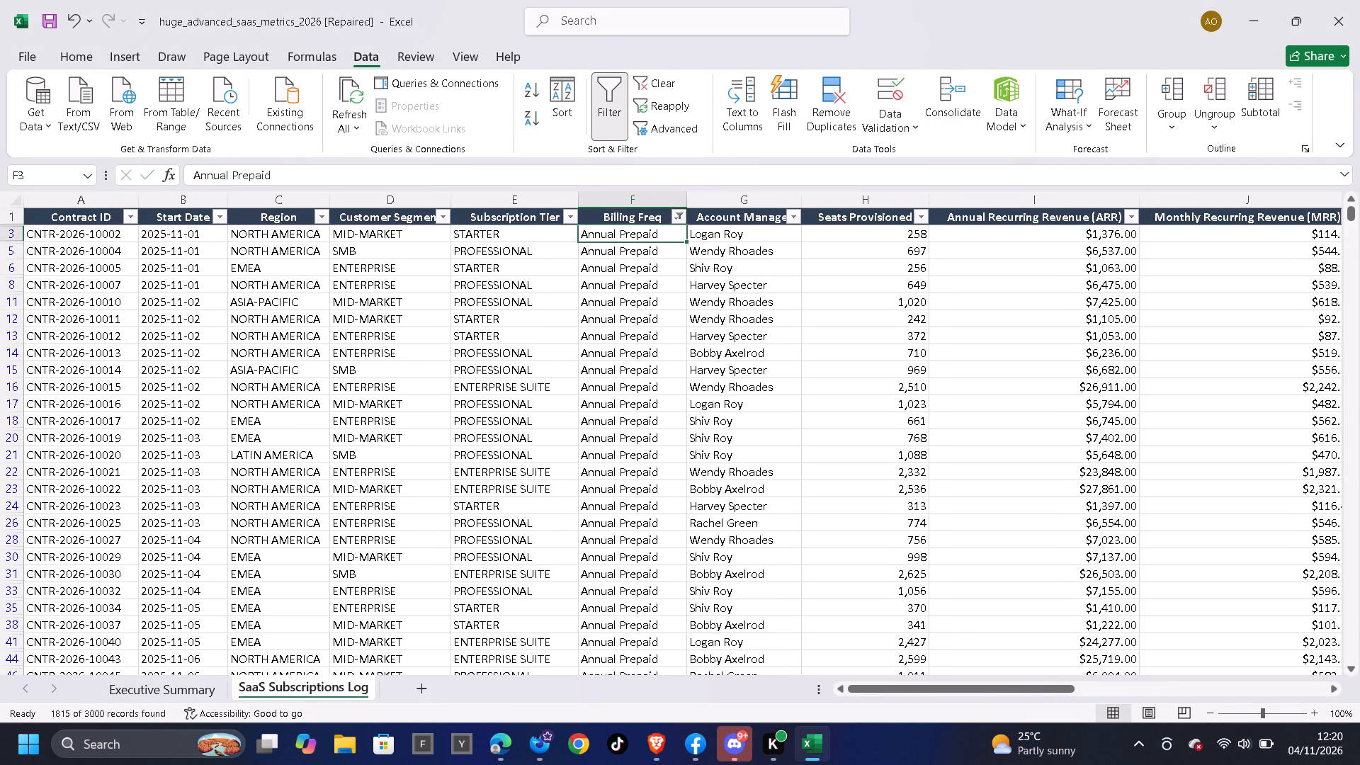
{"action": "type", "text": "ANNUAL PREPAID"}
{"action": "key", "text": "Down"}
{"action": "key", "text": "Up"}
{"action": "key", "text": "ctrl+shift+Down"}
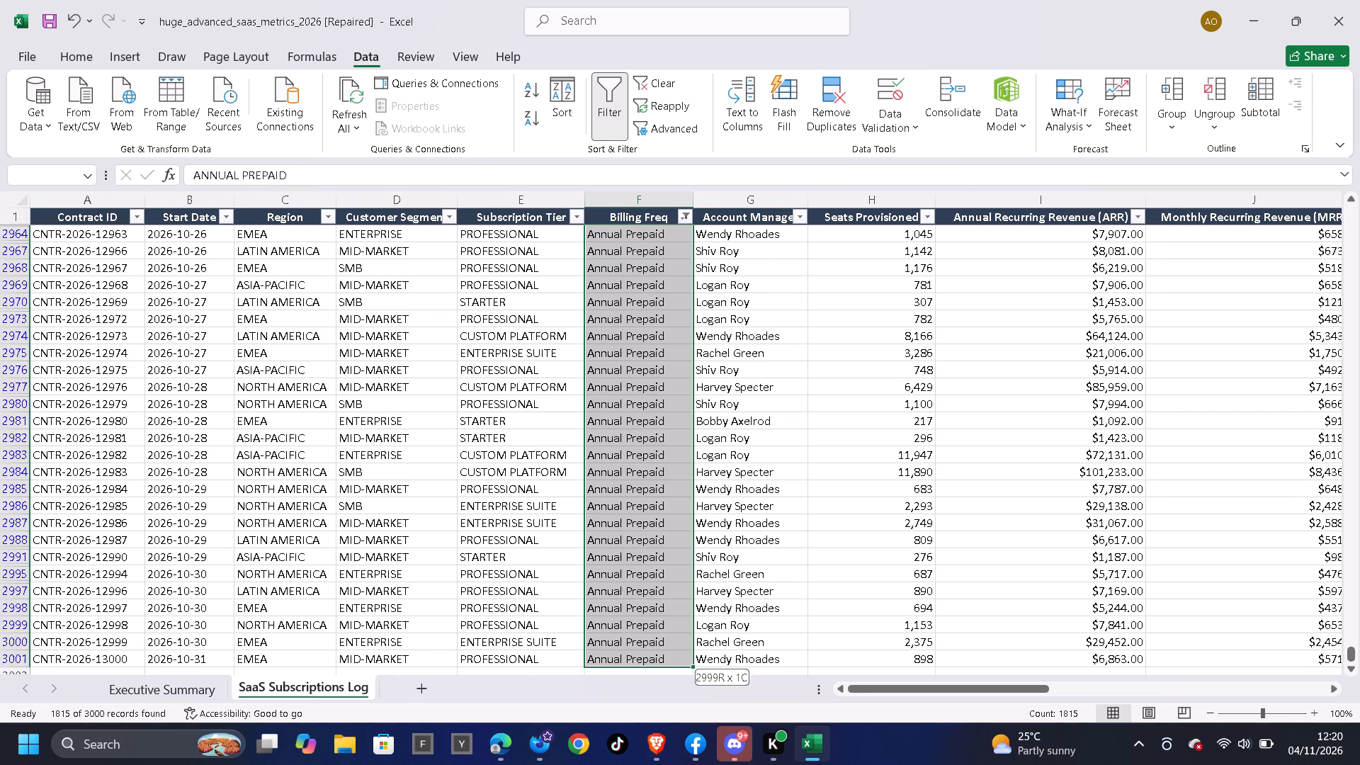
{"action": "key", "text": "ctrl+d"}
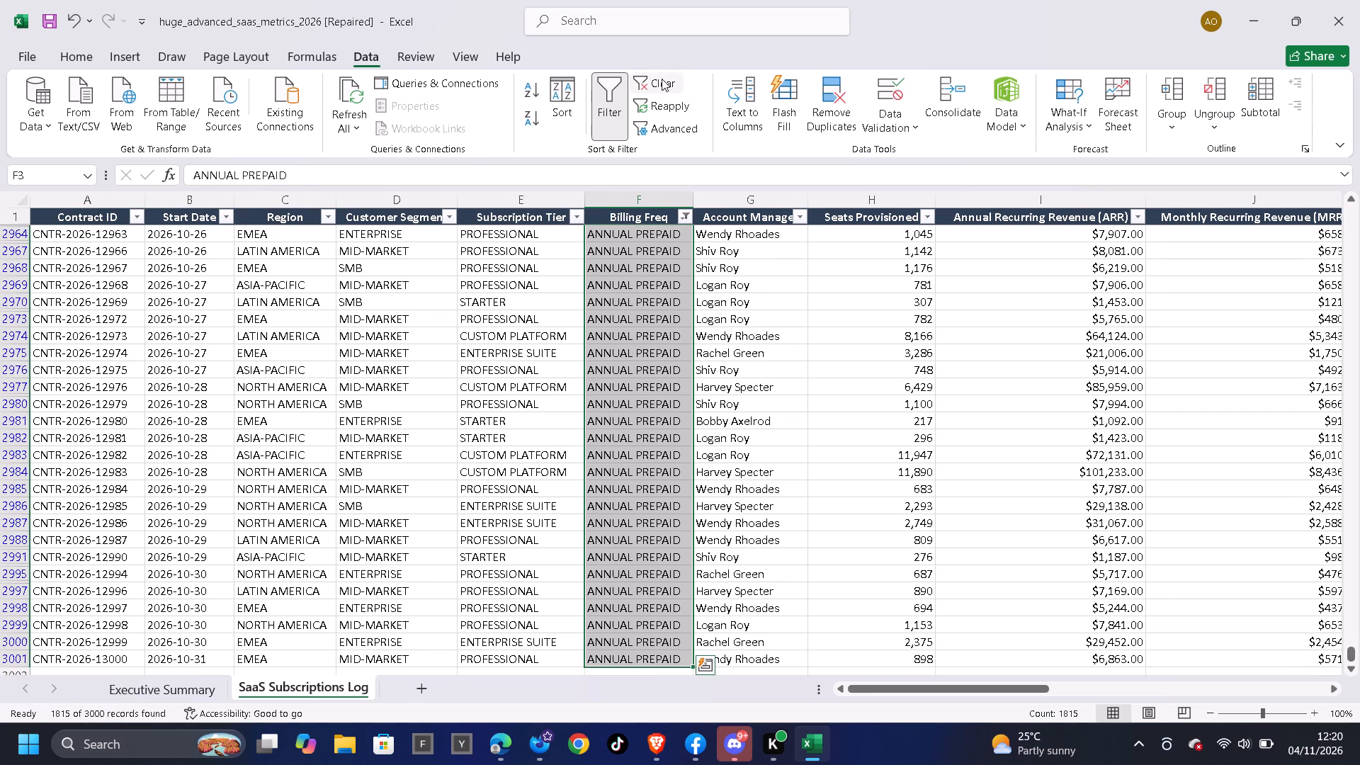
Clear the ANNUAL PREPAID filter and filter the Billing Freq column to show only Monthly.
{"action": "left_click", "coordinate": [662, 79]}
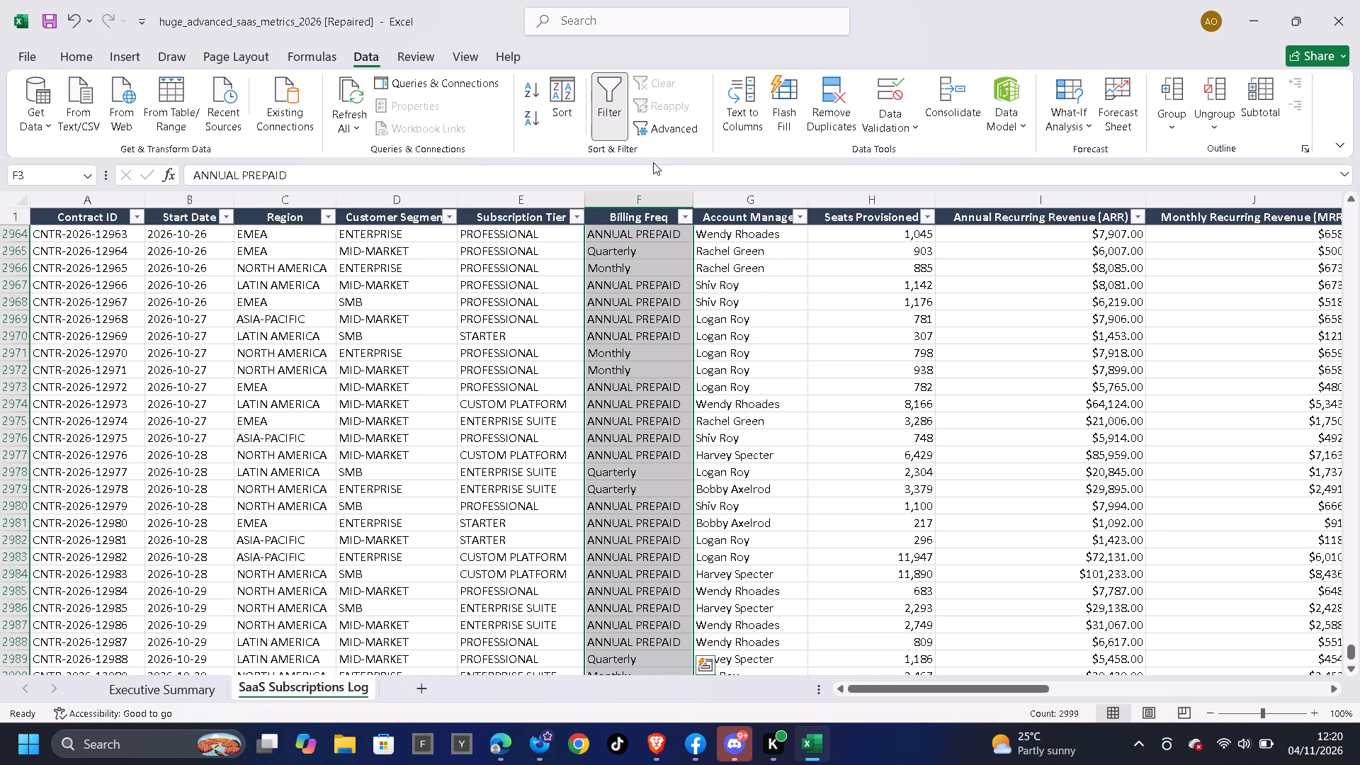
{"action": "left_click", "coordinate": [693, 214]}
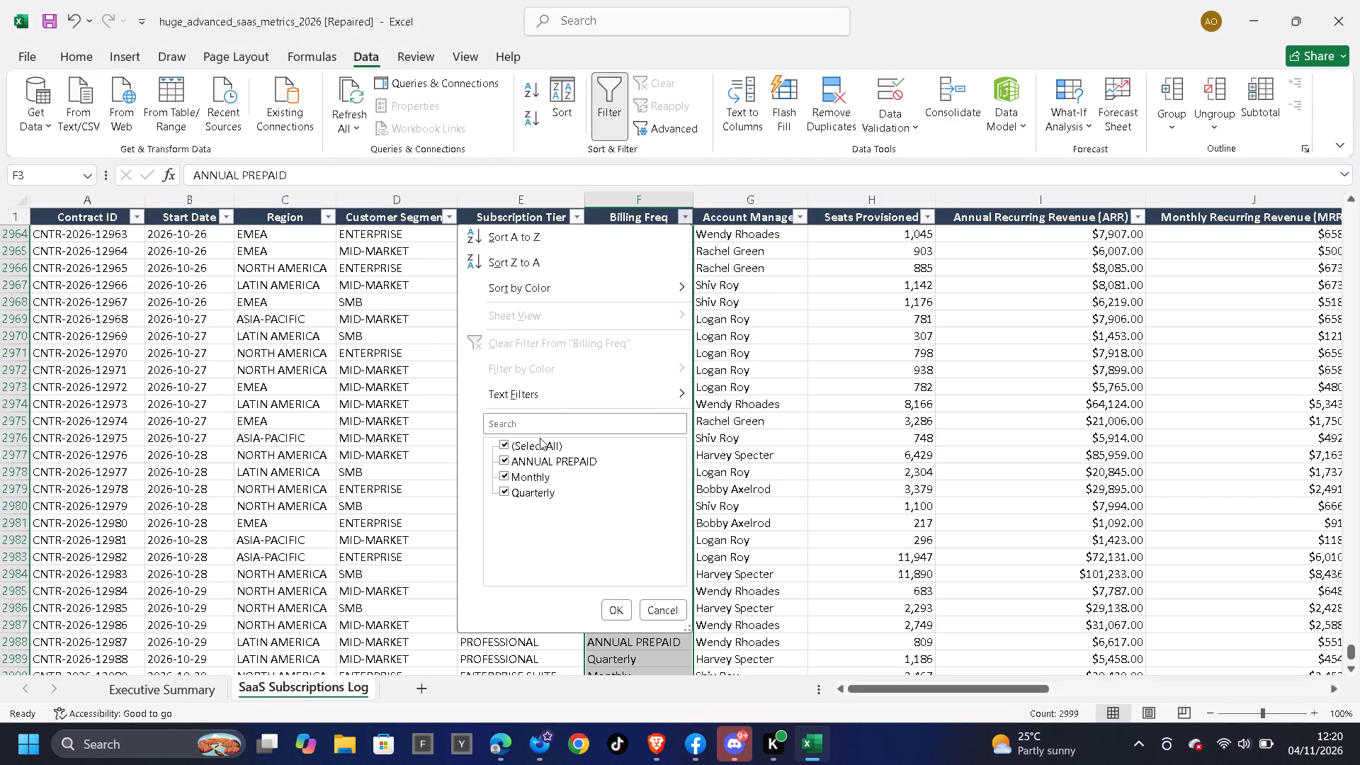
{"action": "left_click", "coordinate": [540, 441]}
{"action": "left_click", "coordinate": [540, 476]}
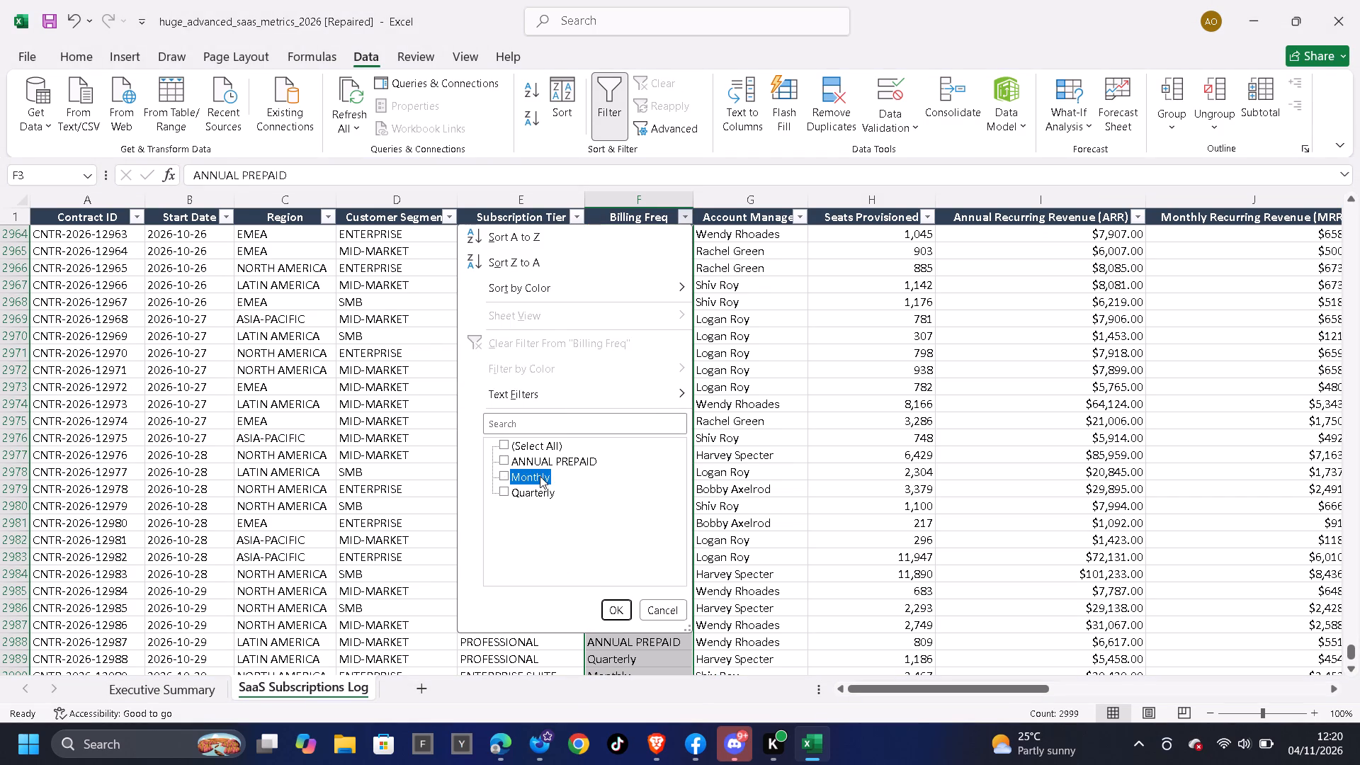
{"action": "left_click", "coordinate": [616, 602]}
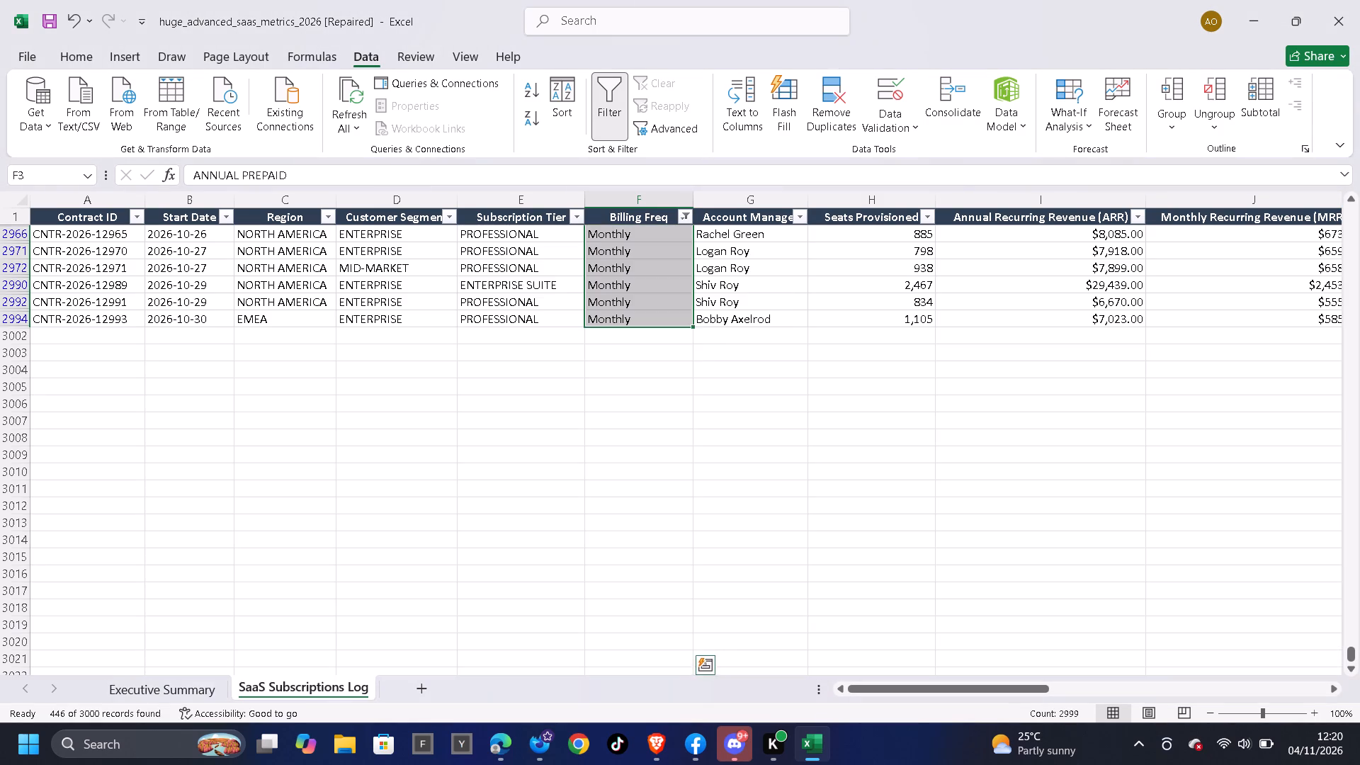
Enter MONTHLY in the first filtered Billing Freq cell and fill it down through all the filtered rows.
{"action": "left_click", "coordinate": [625, 217]}
{"action": "key", "text": "Down"}
{"action": "key", "text": "Up"}
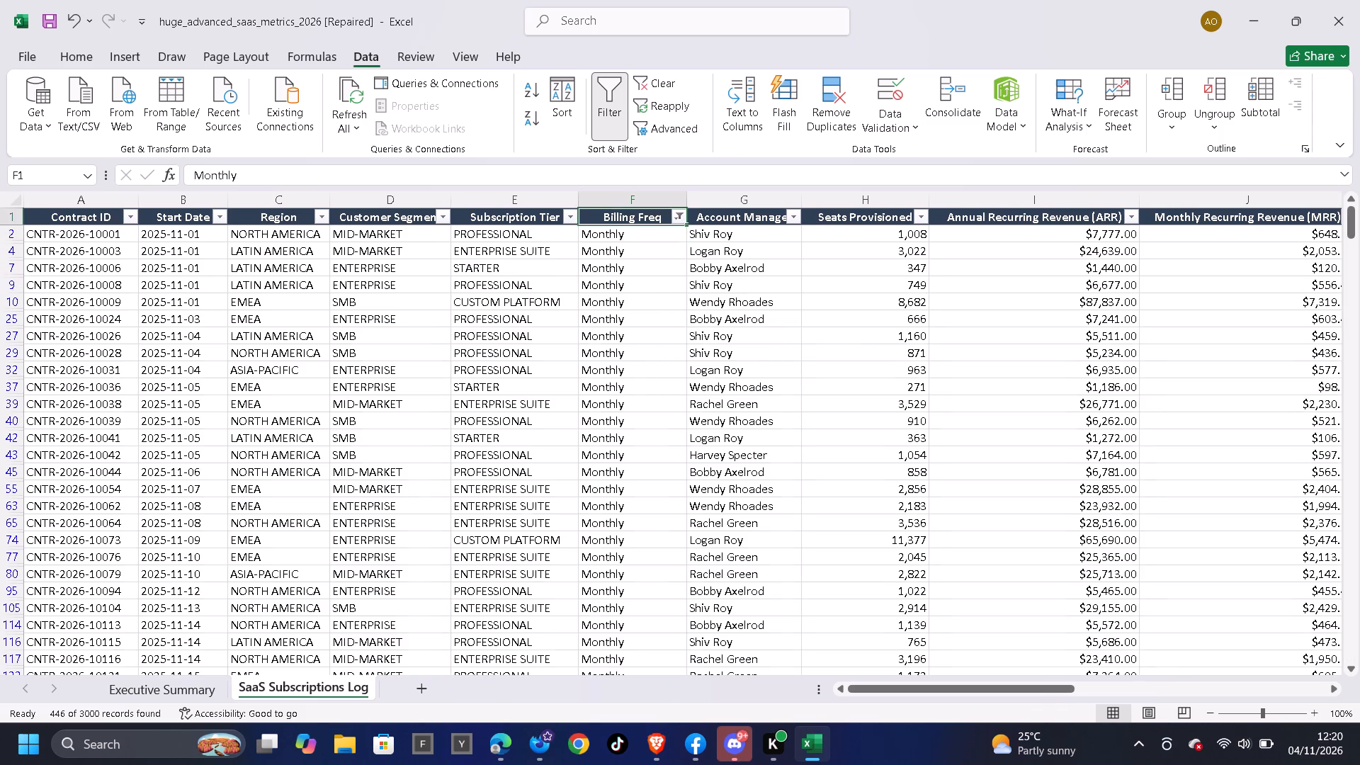
{"action": "key", "text": "Down"}
{"action": "type", "text": "MONTHLY"}
{"action": "key", "text": "Down"}
{"action": "key", "text": "Up"}
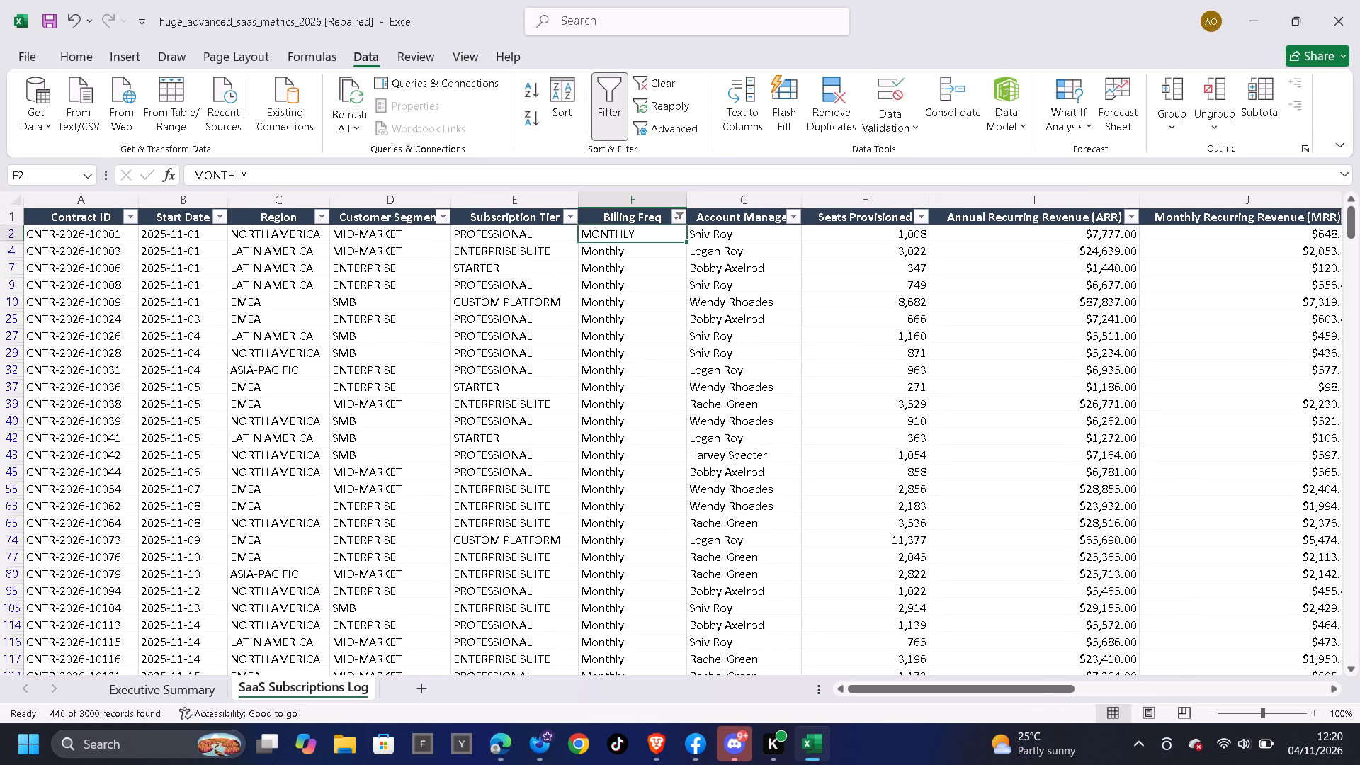
{"action": "key", "text": "ctrl+shift+Down"}
{"action": "key", "text": "ctrl+d"}
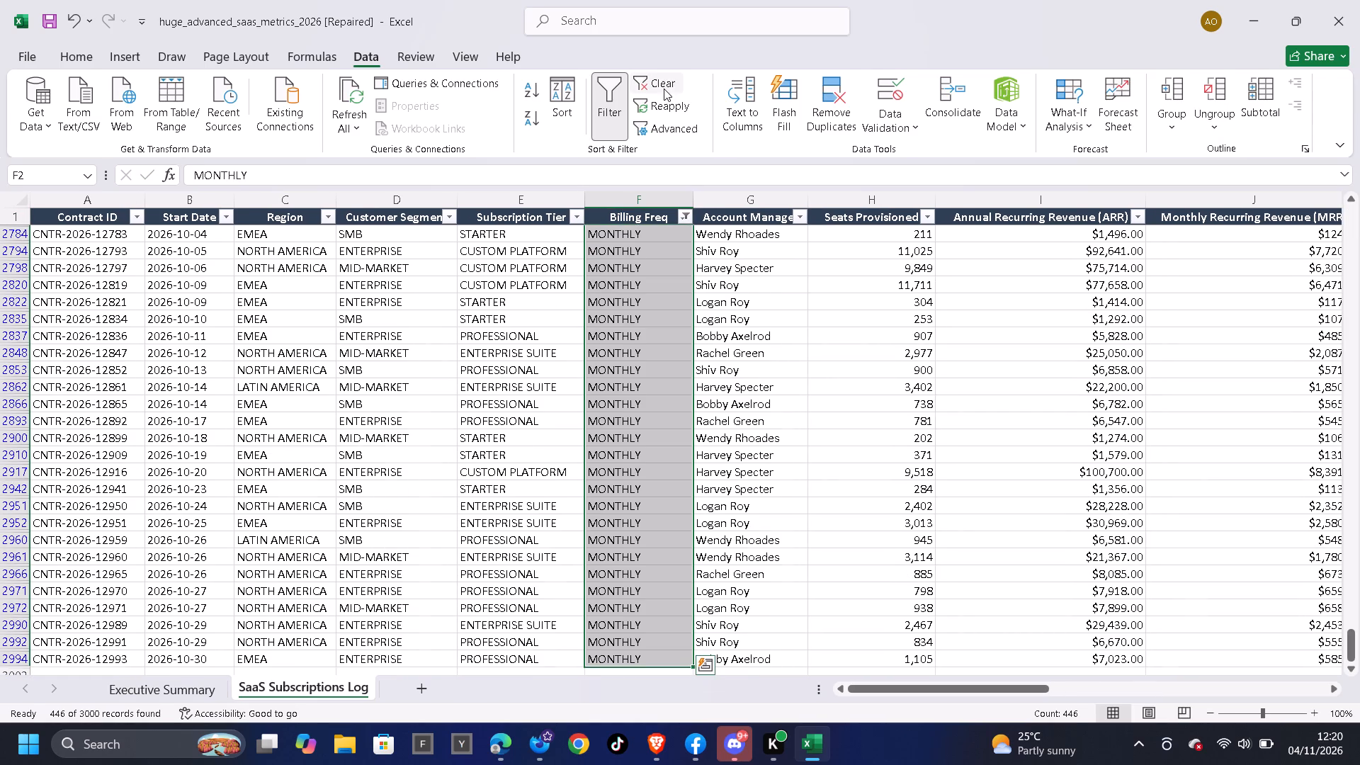
Clear the MONTHLY filter and filter the Billing Freq column to show only Quarterly.
{"action": "left_click", "coordinate": [671, 80]}
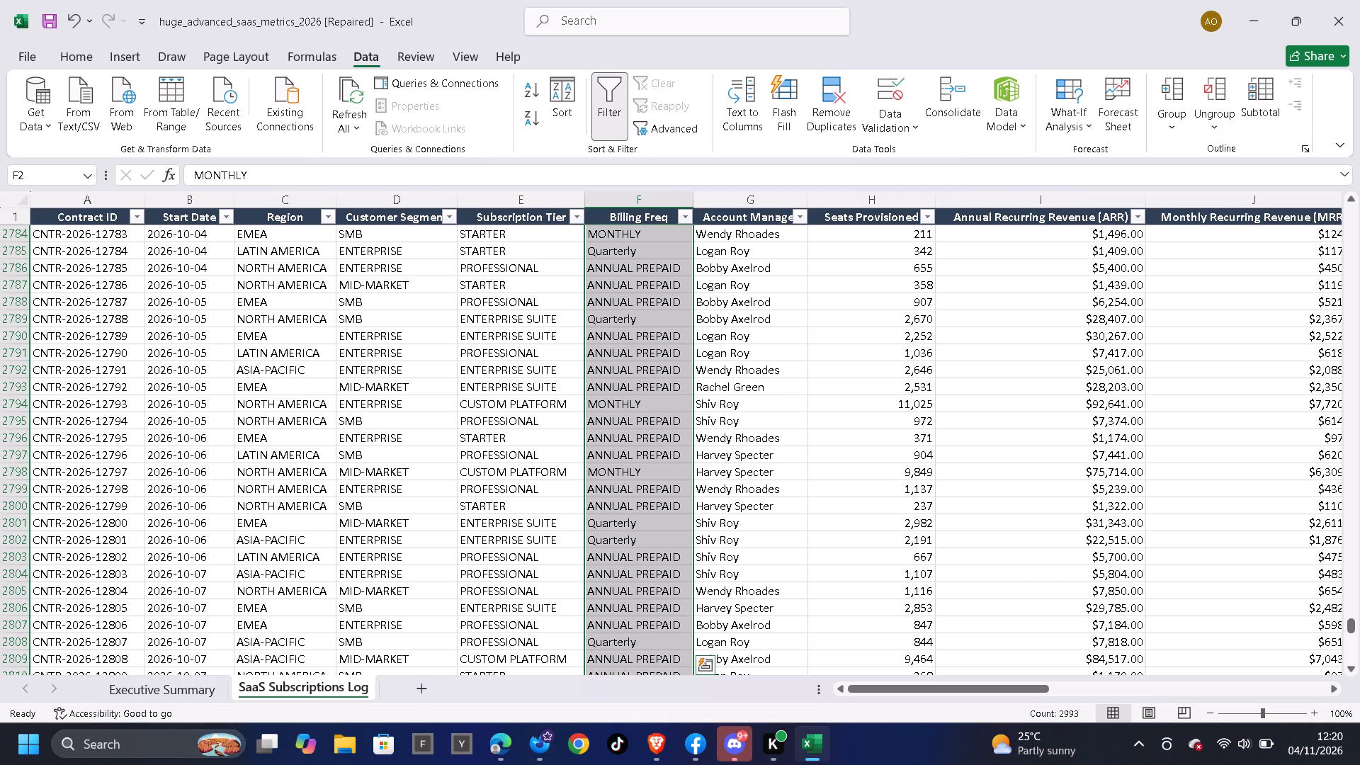
{"action": "left_click", "coordinate": [687, 215]}
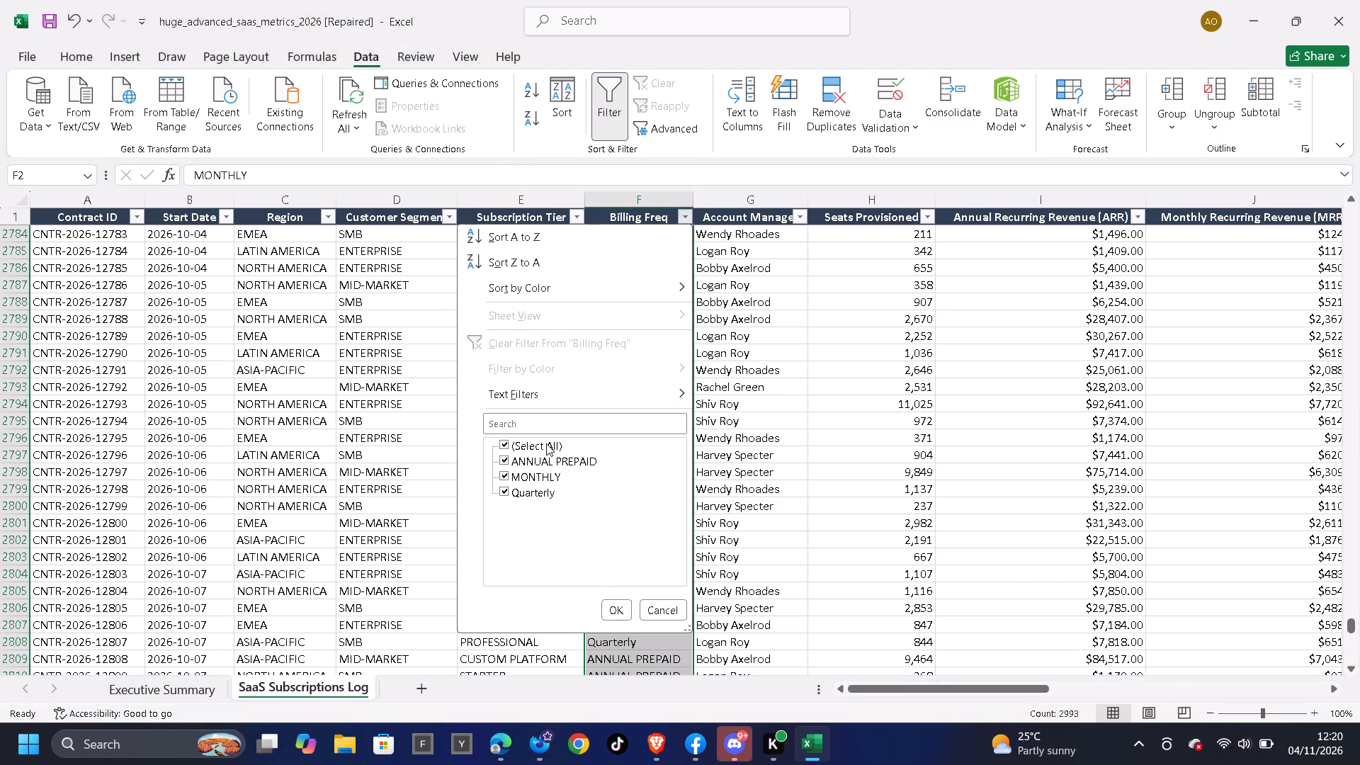
{"action": "left_click", "coordinate": [546, 443]}
{"action": "left_click", "coordinate": [538, 496]}
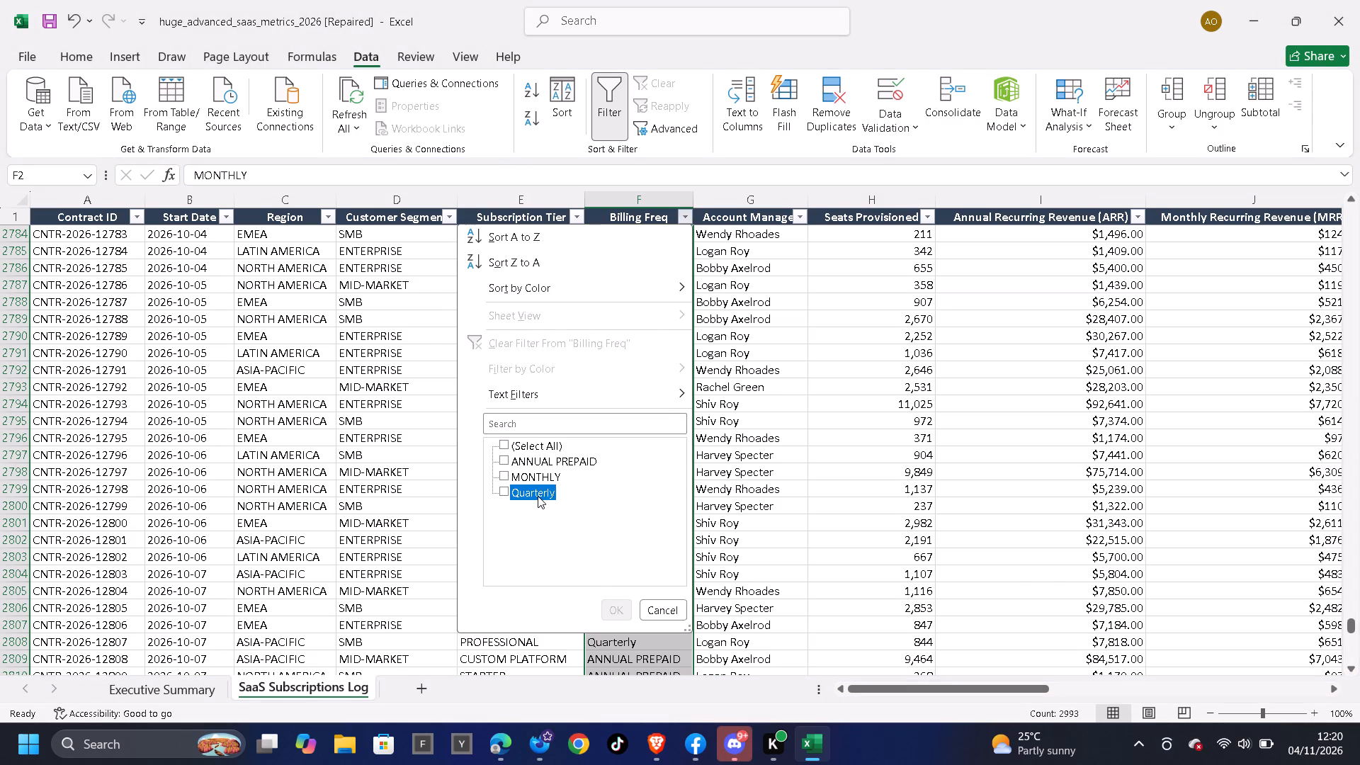
{"action": "left_click", "coordinate": [617, 608]}
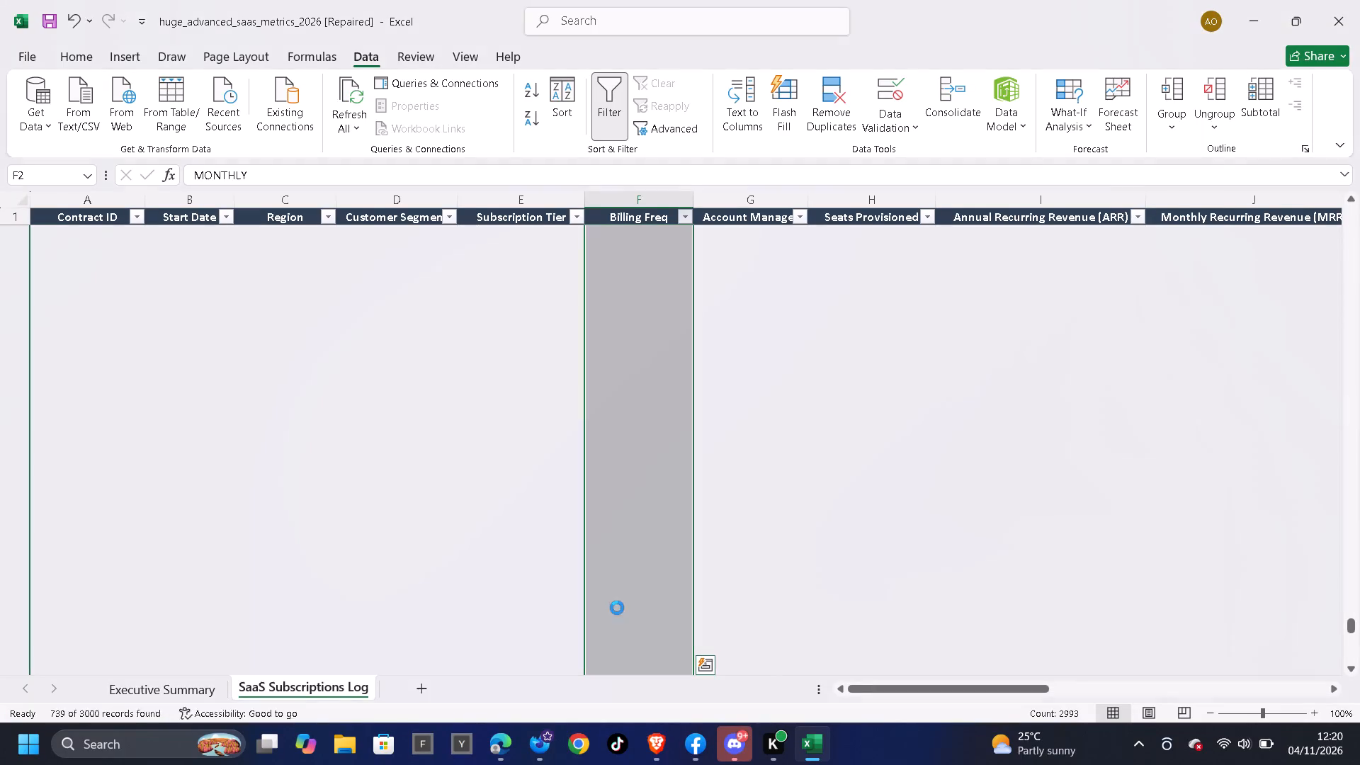
Enter QUARTERLY in the first filtered Billing Freq cell and fill it down through all the filtered rows.
{"action": "left_click", "coordinate": [640, 217]}
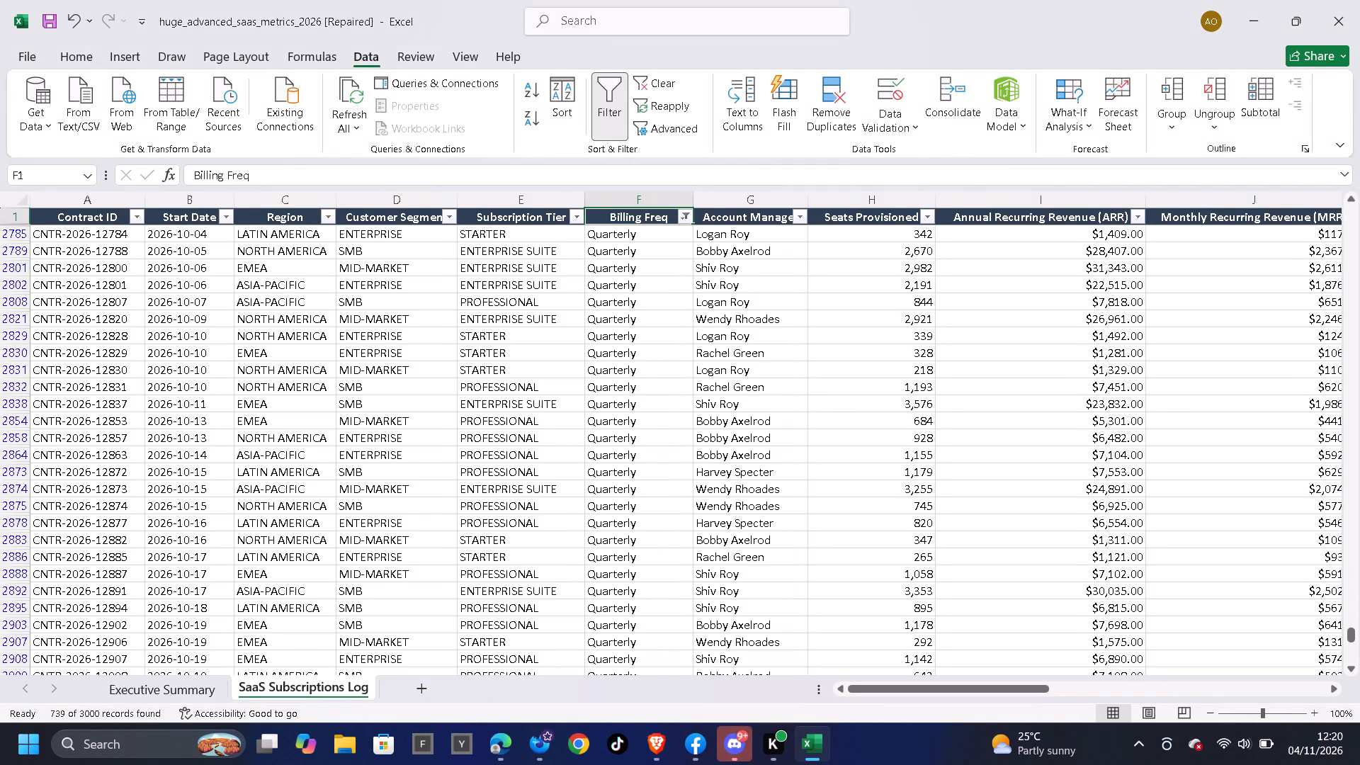
{"action": "key", "text": "Down"}
{"action": "key", "text": "Up"}
{"action": "key", "text": "Down"}
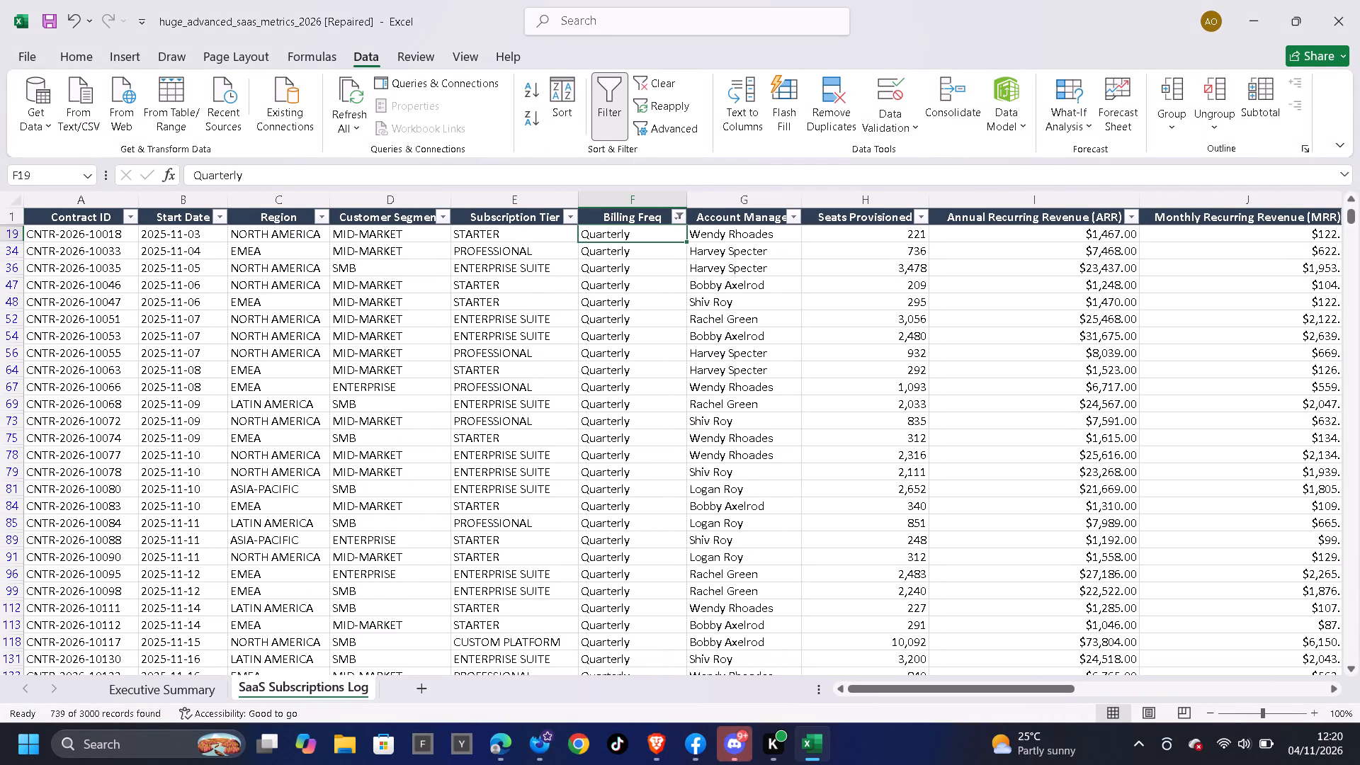
{"action": "key", "text": "q"}
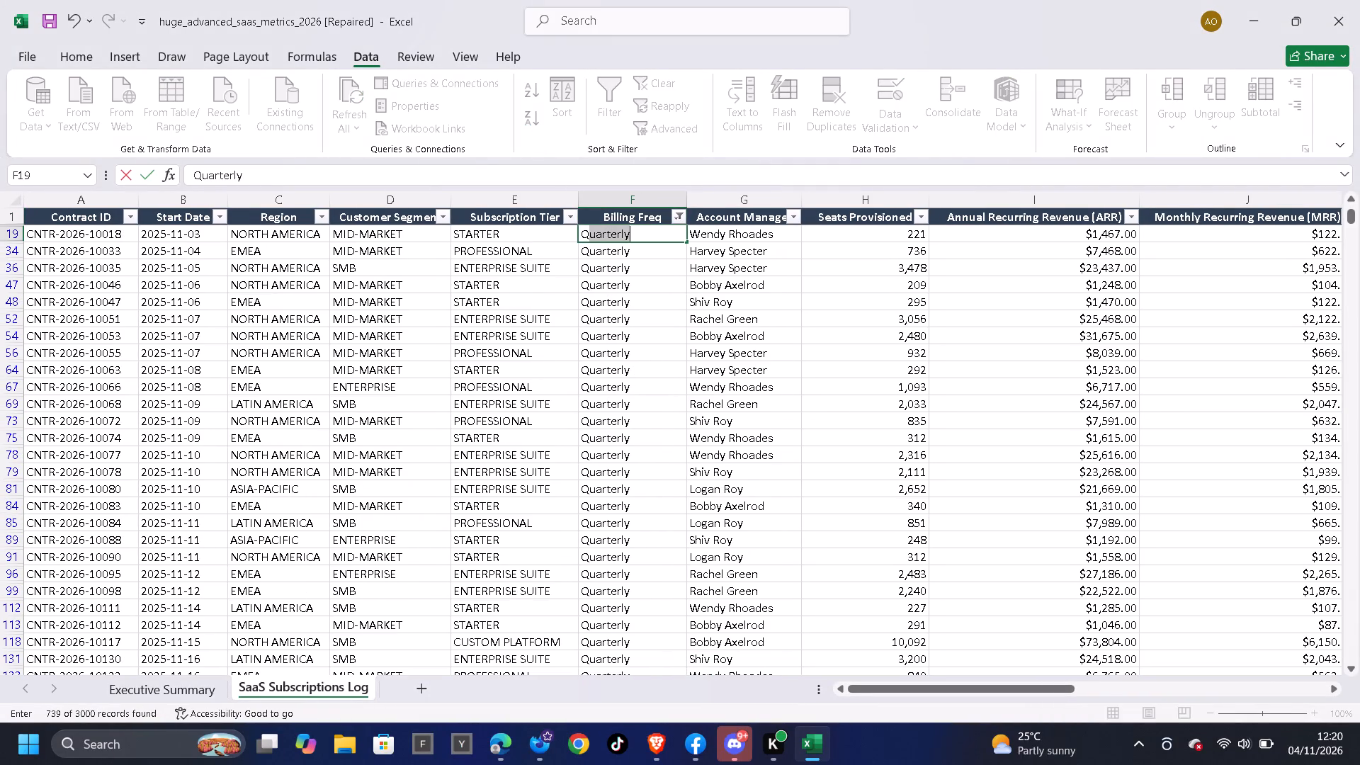
{"action": "type", "text": "UAR"}
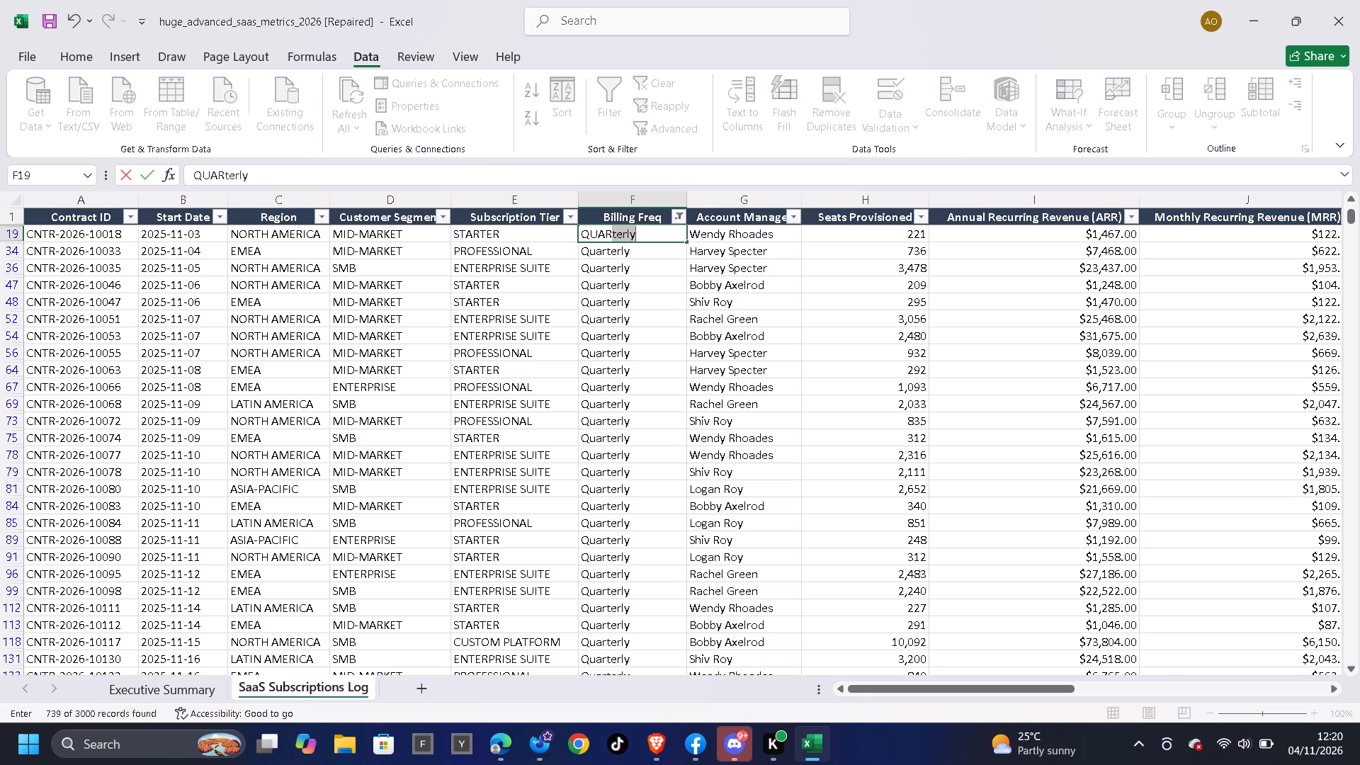
{"action": "key", "text": "t"}
{"action": "type", "text": "ERLY"}
{"action": "key", "text": "Down"}
{"action": "key", "text": "Up"}
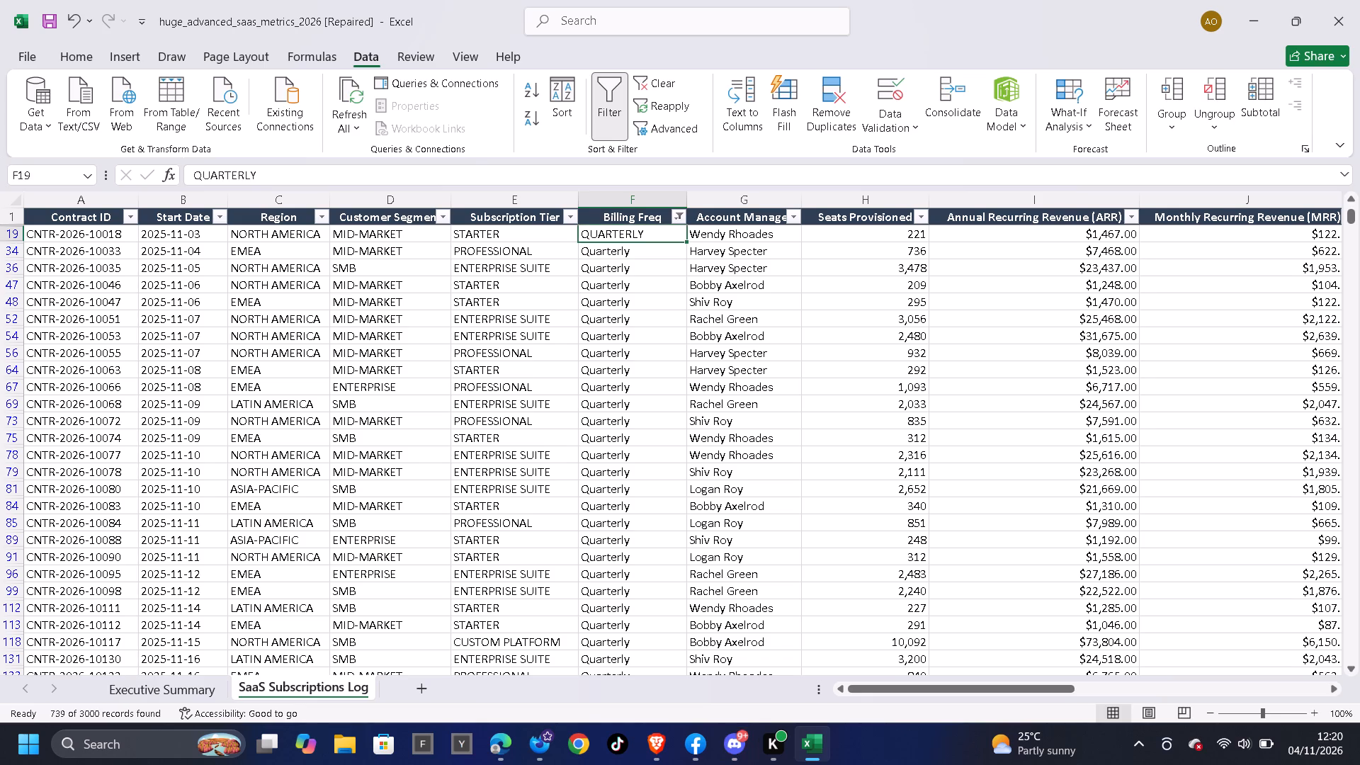
{"action": "key", "text": "ctrl+shift+Down"}
{"action": "key", "text": "ctrl+d"}
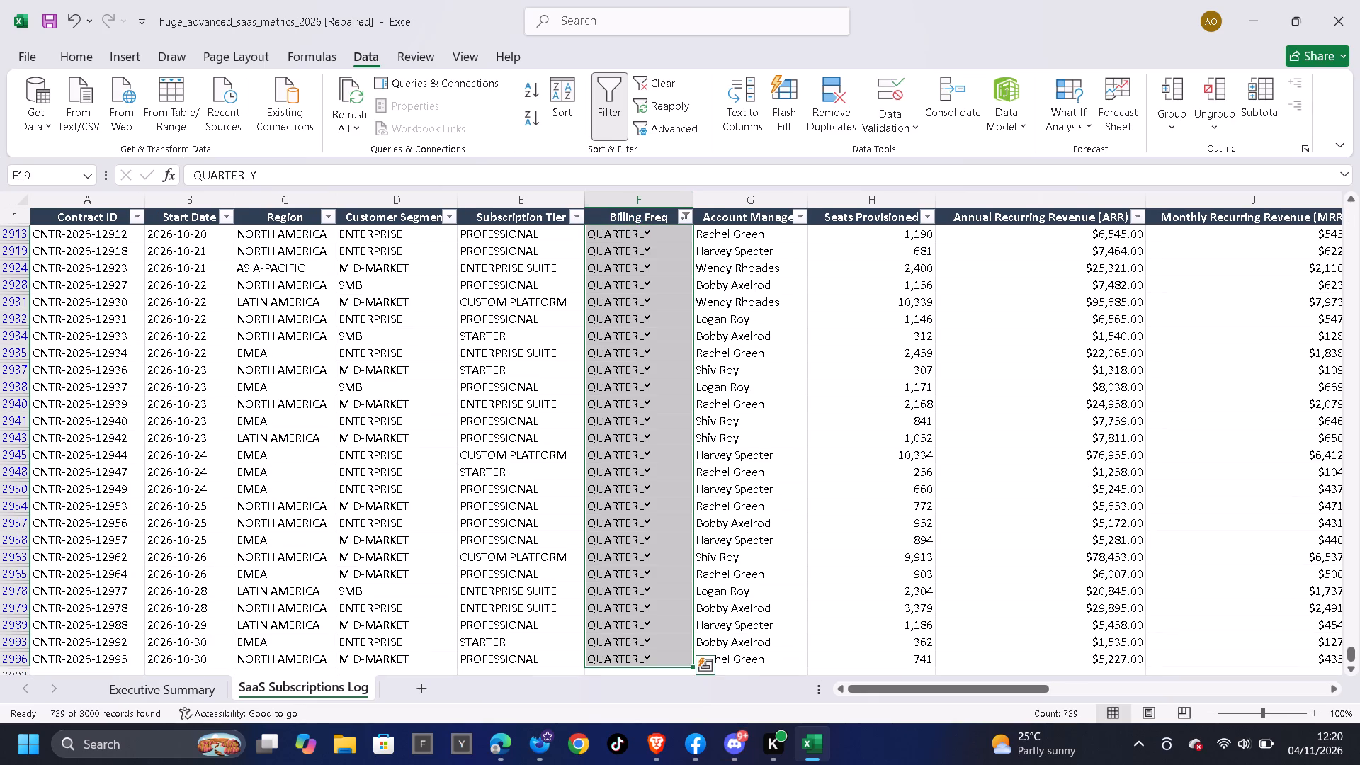
Clear the QUARTERLY filter and filter the Account Manager column to show only the manager named Bobby.
{"action": "left_click", "coordinate": [667, 86]}
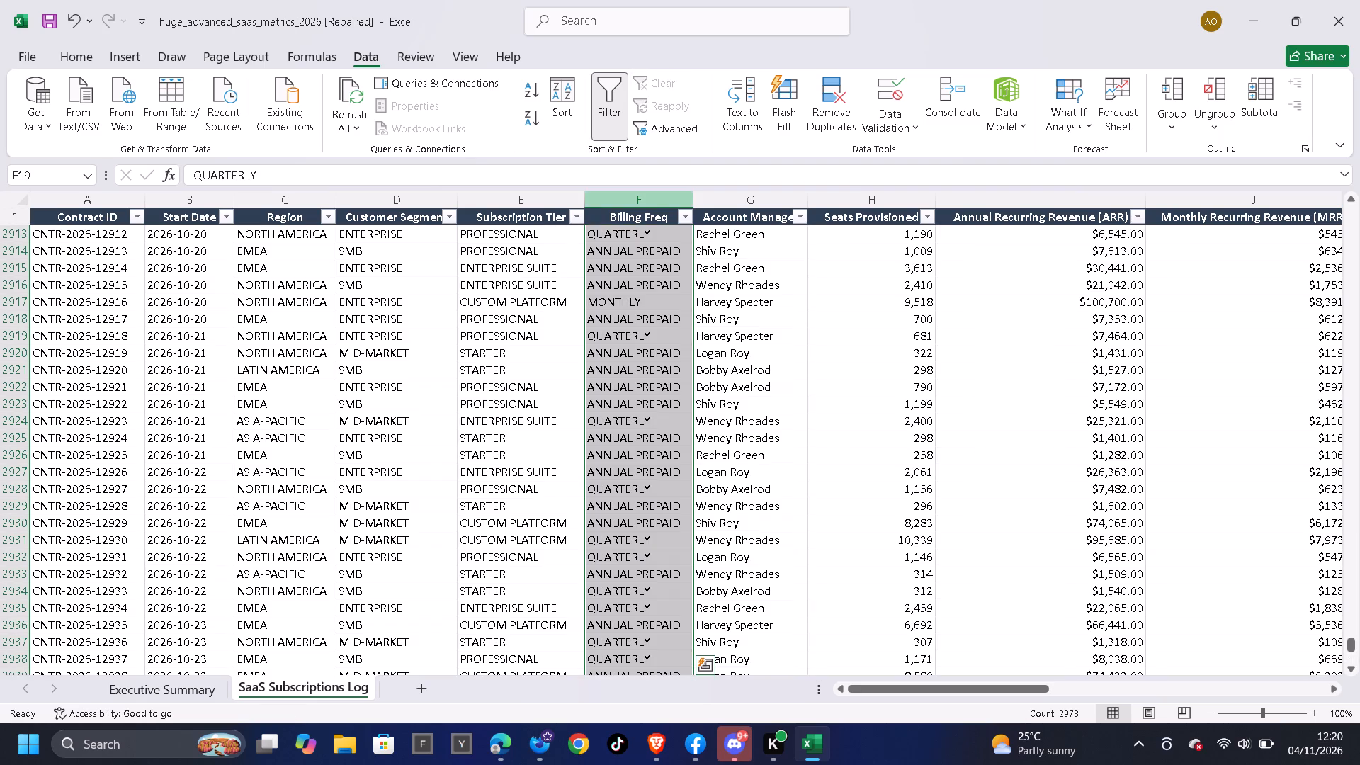
{"action": "left_click", "coordinate": [684, 211]}
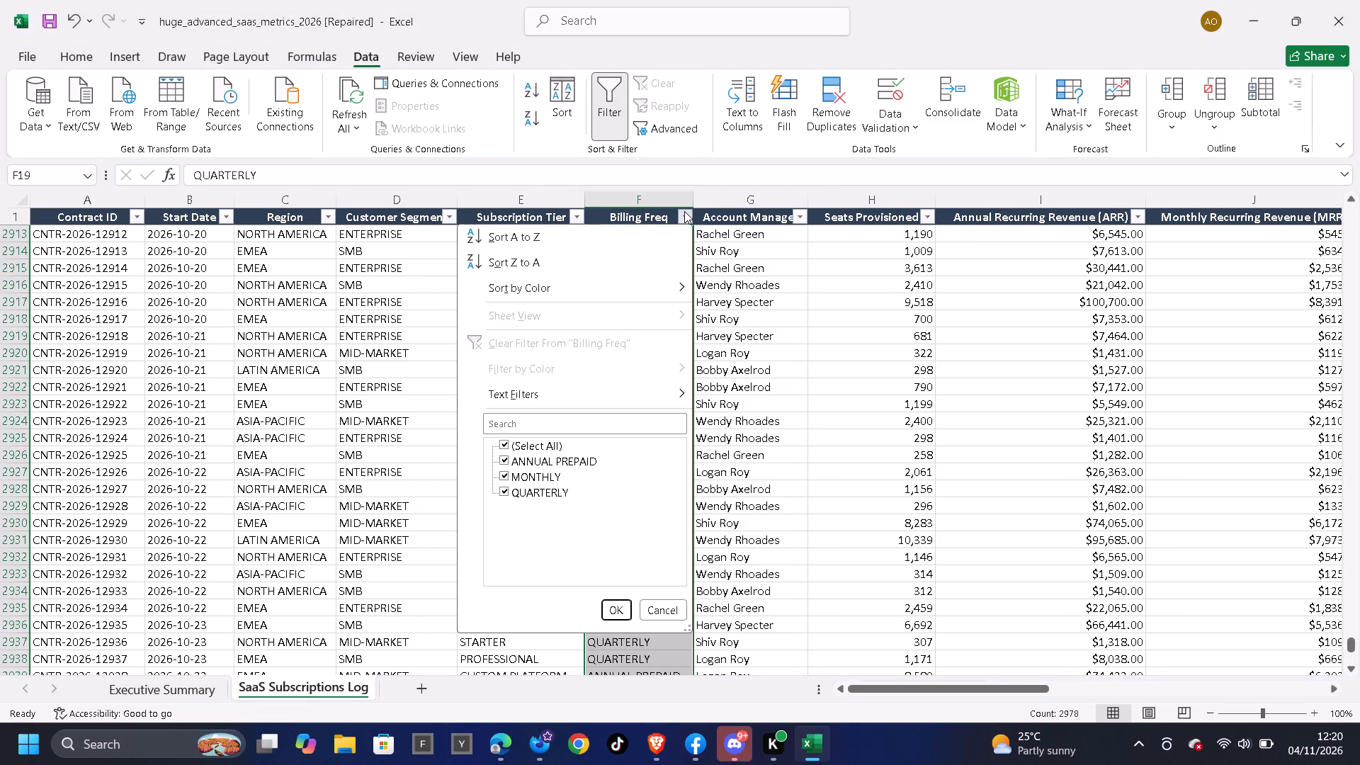
{"action": "left_click", "coordinate": [740, 247]}
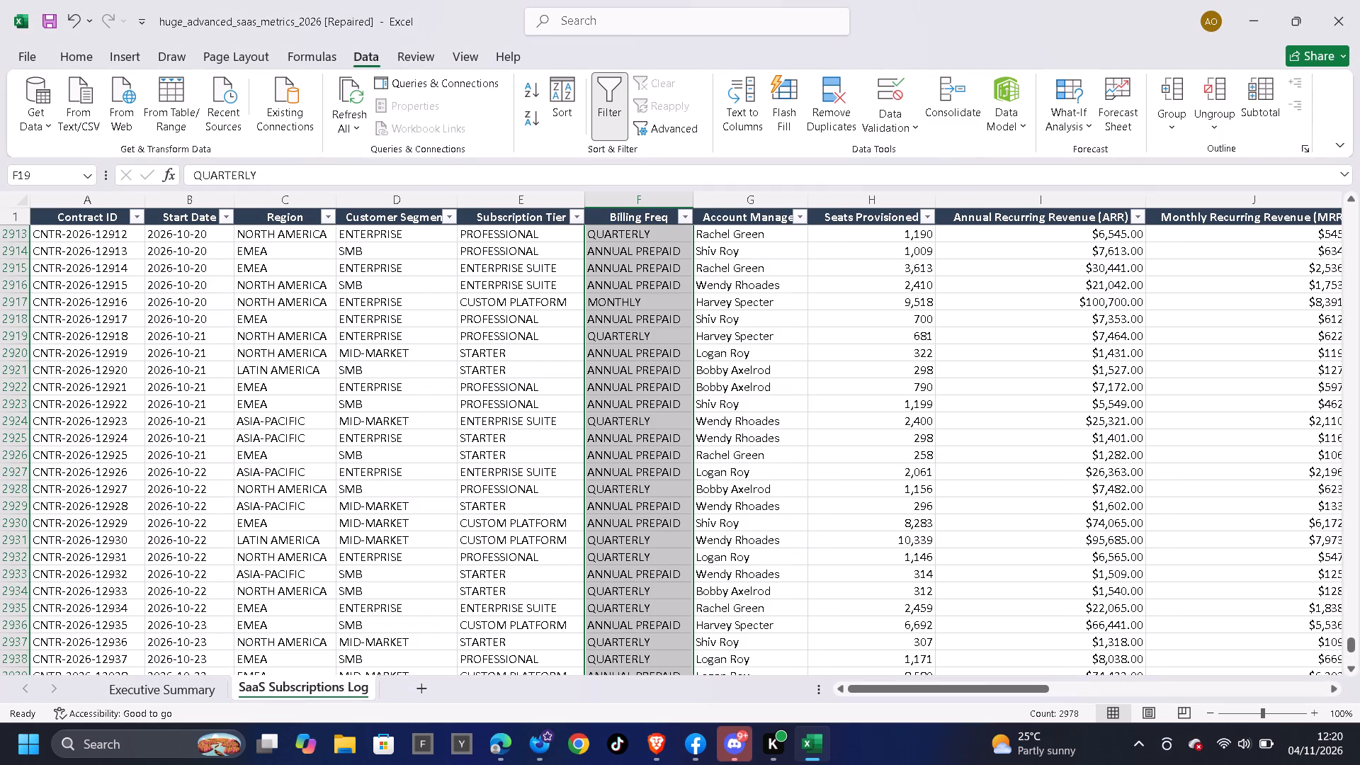
{"action": "left_click", "coordinate": [801, 217]}
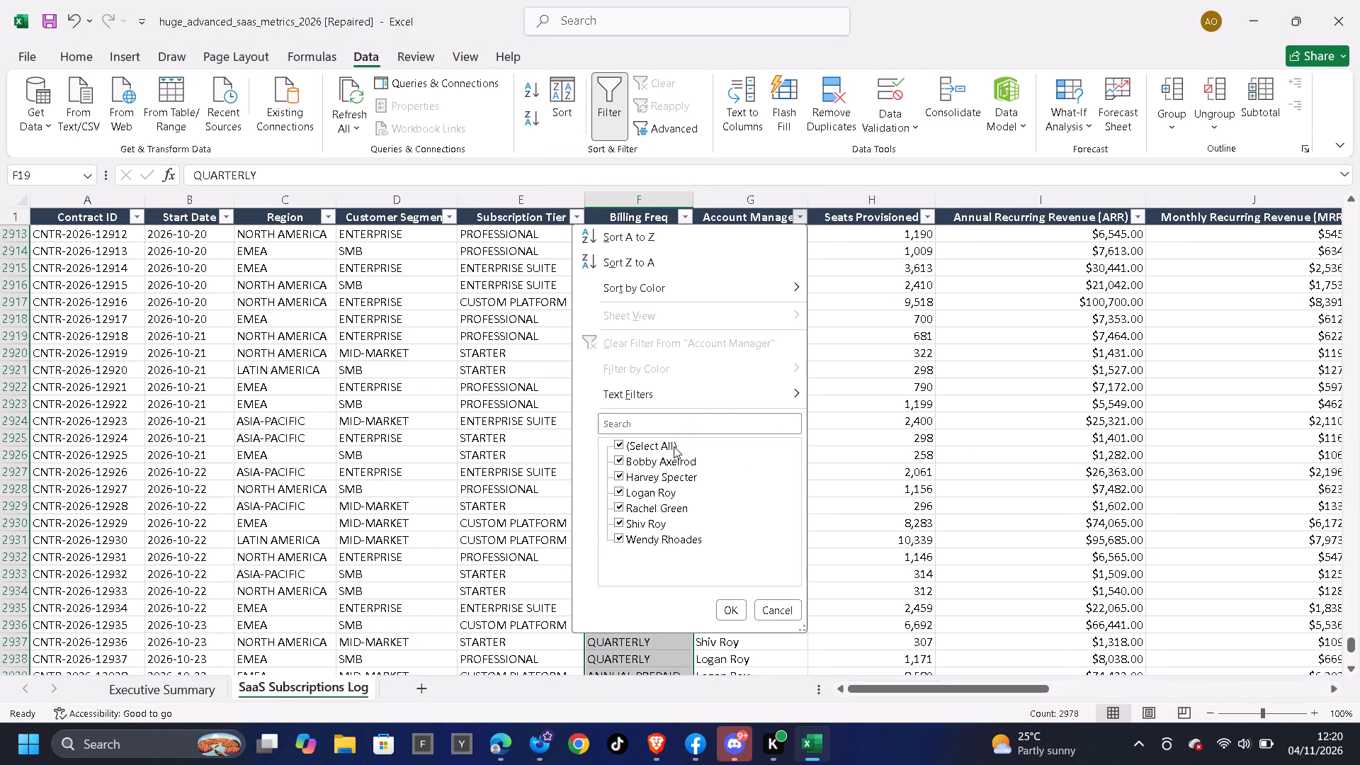
{"action": "left_click", "coordinate": [674, 446]}
{"action": "left_click", "coordinate": [679, 465]}
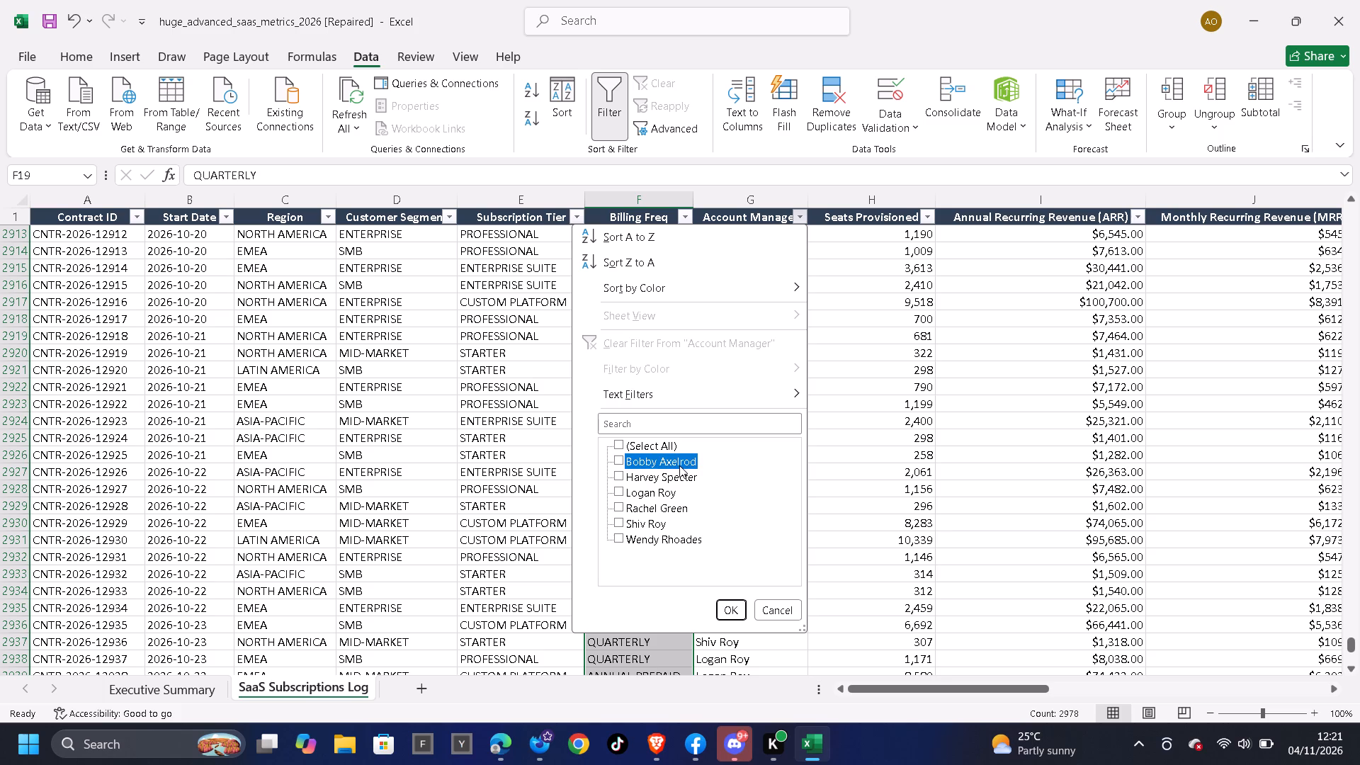
{"action": "left_click", "coordinate": [729, 606]}
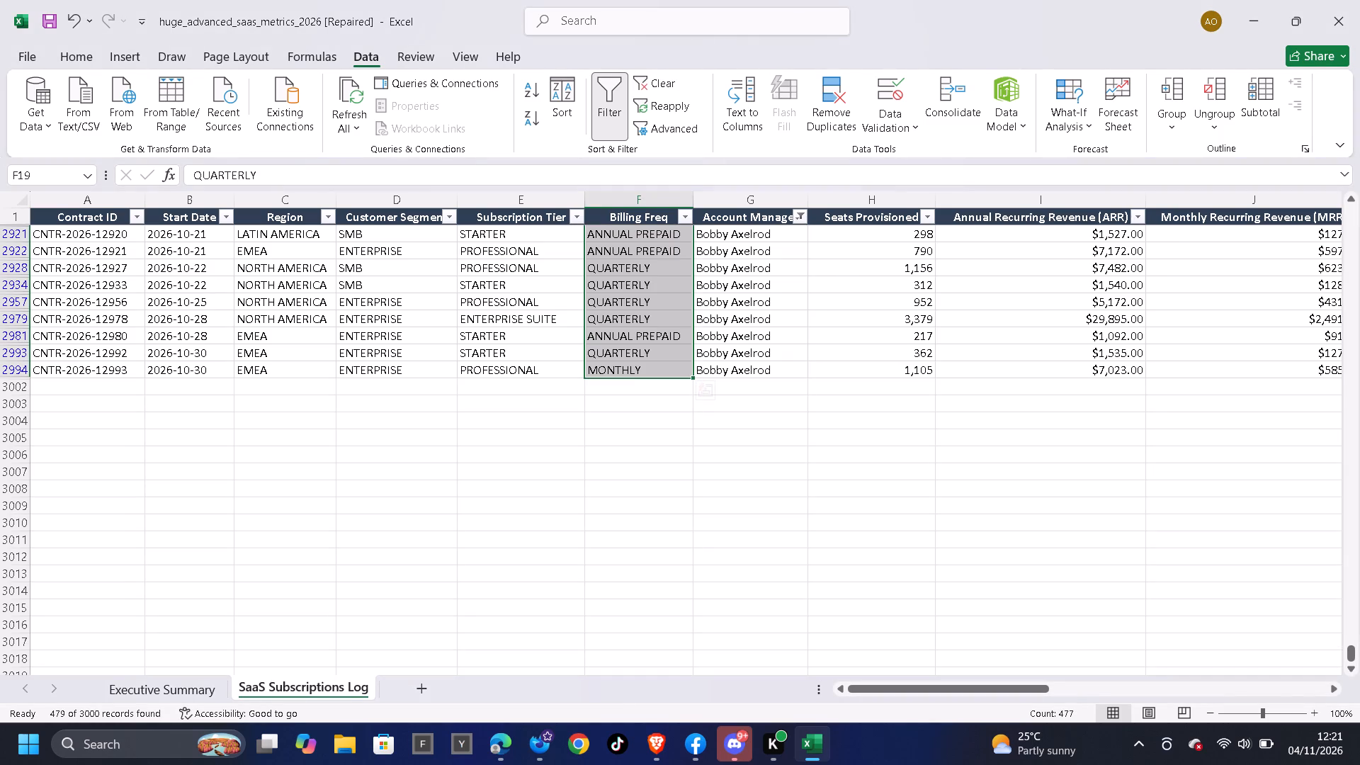
Enter Bobby's full name in uppercase in the first filtered Account Manager cell.
{"action": "left_click", "coordinate": [733, 215]}
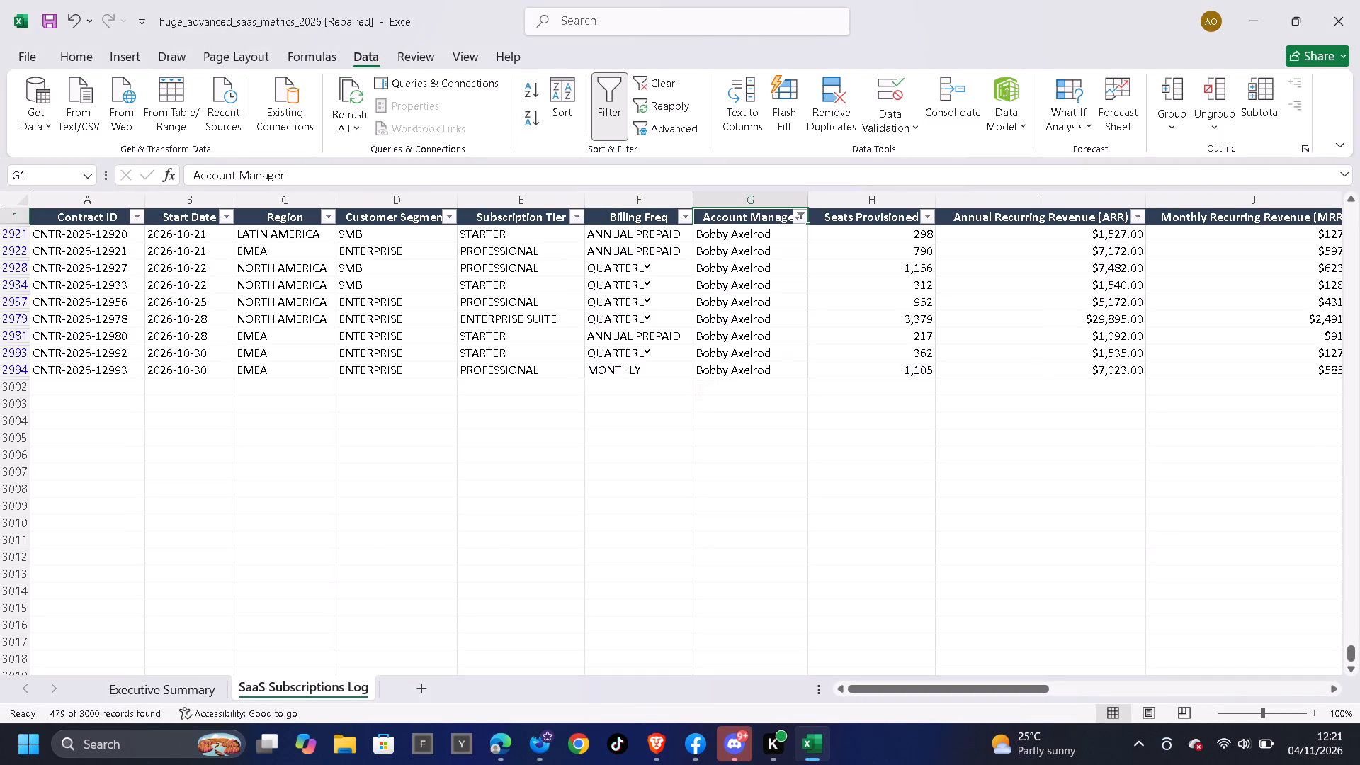
{"action": "key", "text": "Down"}
{"action": "key", "text": "Up"}
{"action": "key", "text": "Down"}
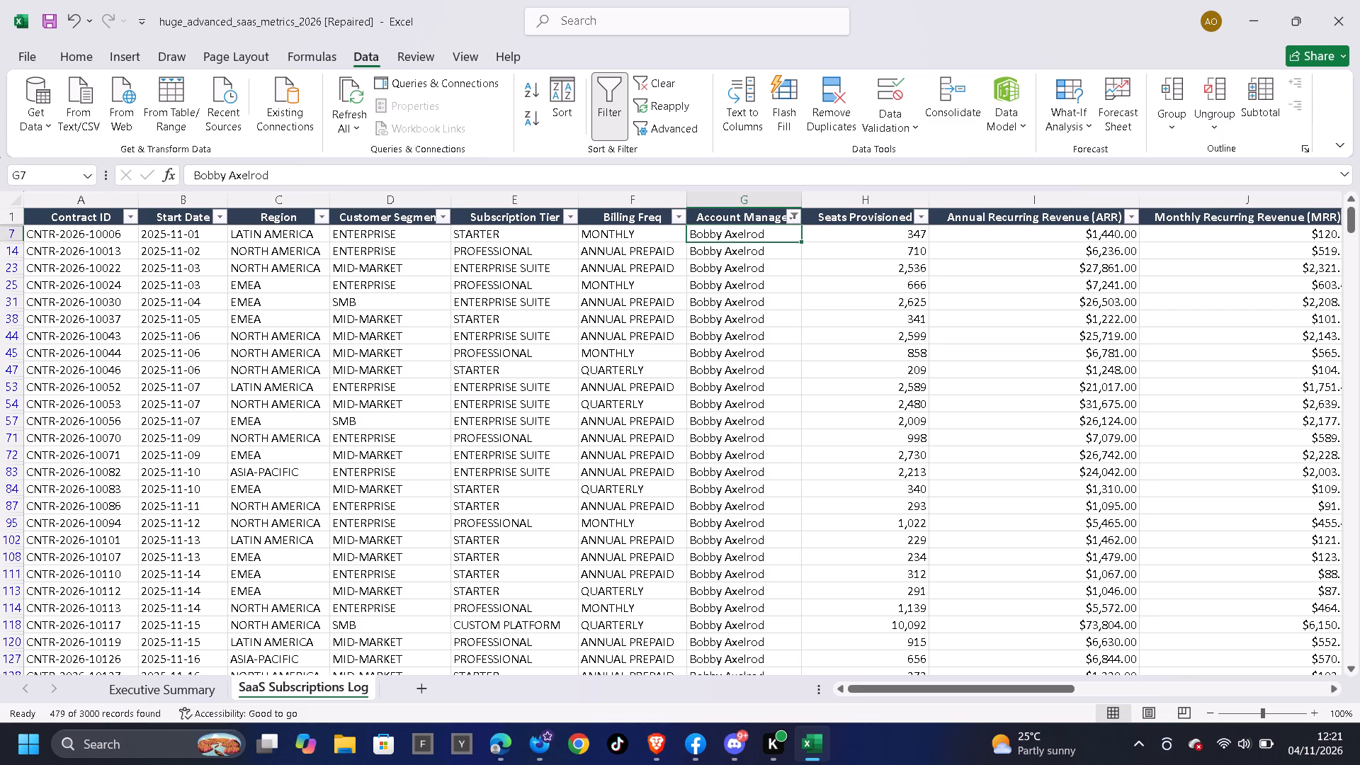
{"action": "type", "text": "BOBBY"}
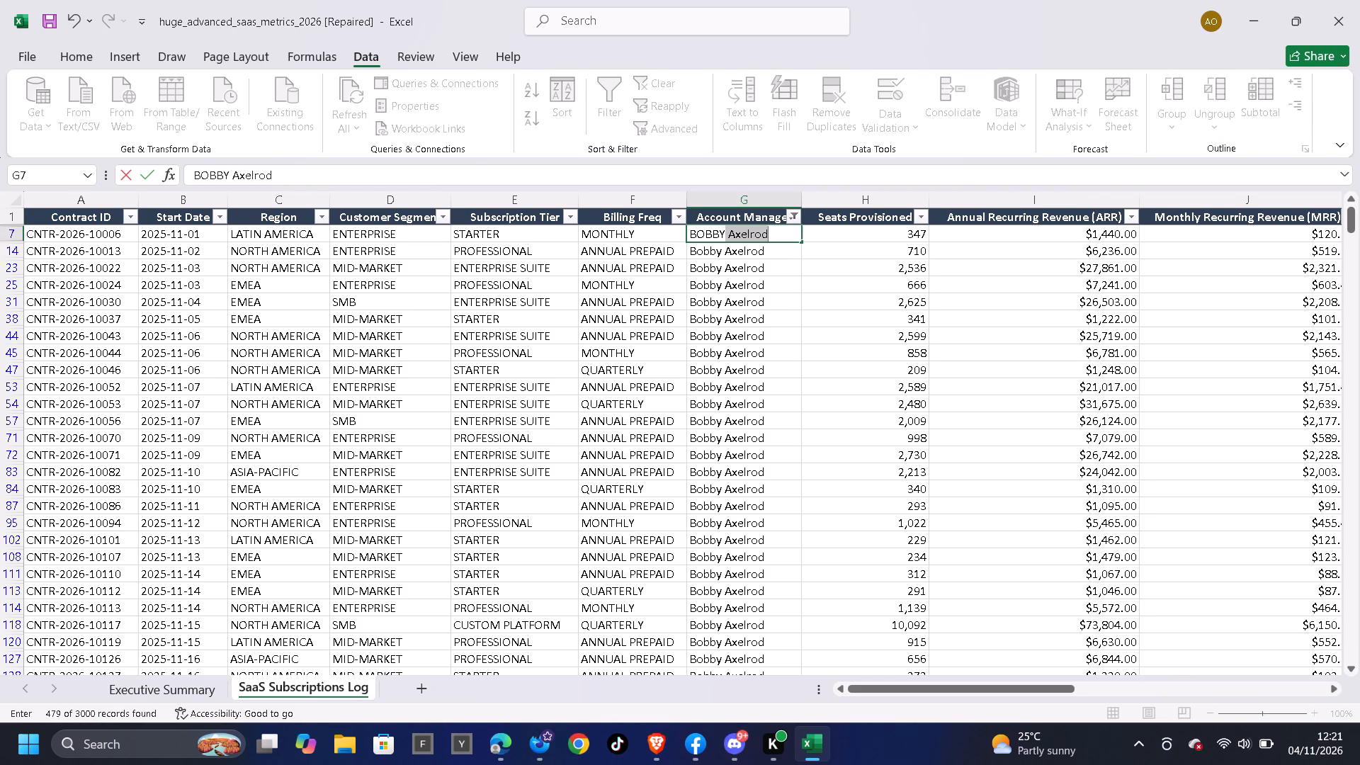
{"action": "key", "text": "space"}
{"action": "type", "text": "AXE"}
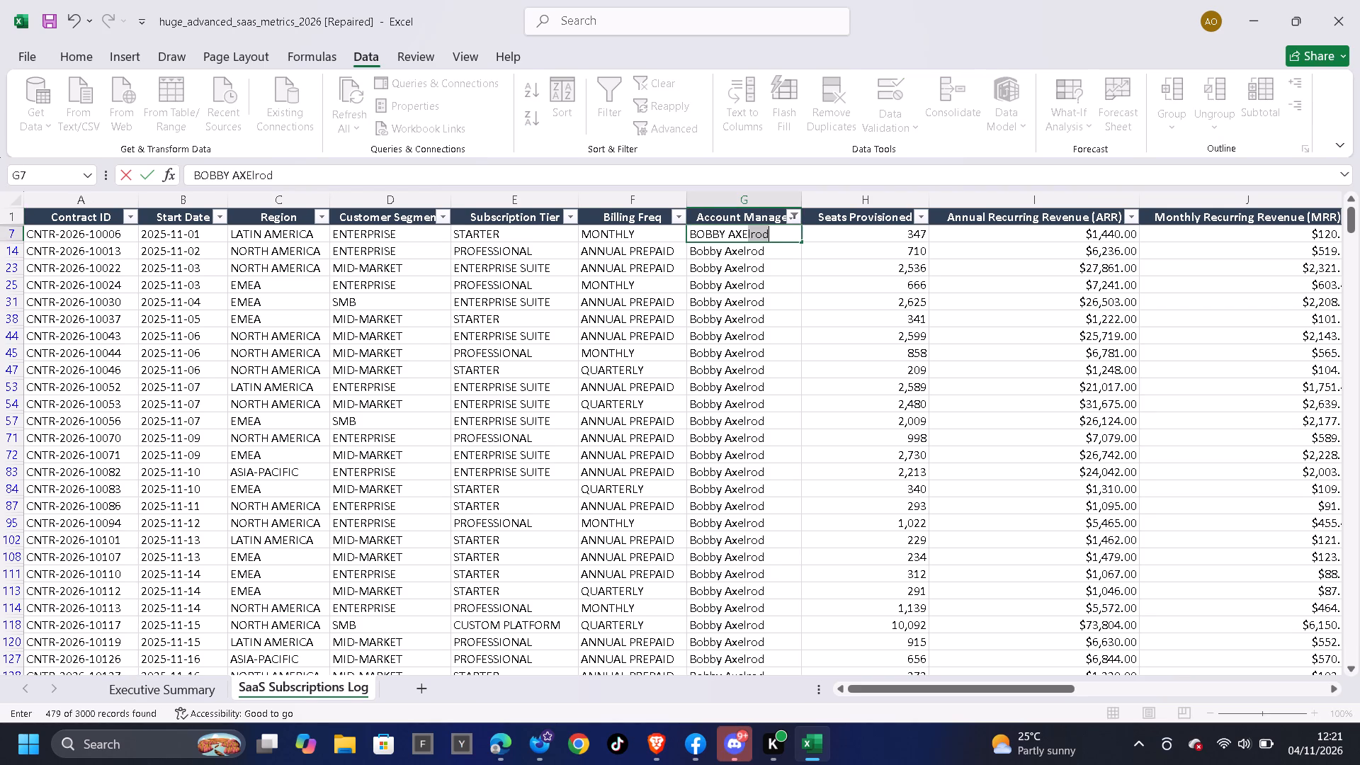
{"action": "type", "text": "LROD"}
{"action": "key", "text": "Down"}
Fill Bobby's uppercase name down through all the filtered Account Manager rows.
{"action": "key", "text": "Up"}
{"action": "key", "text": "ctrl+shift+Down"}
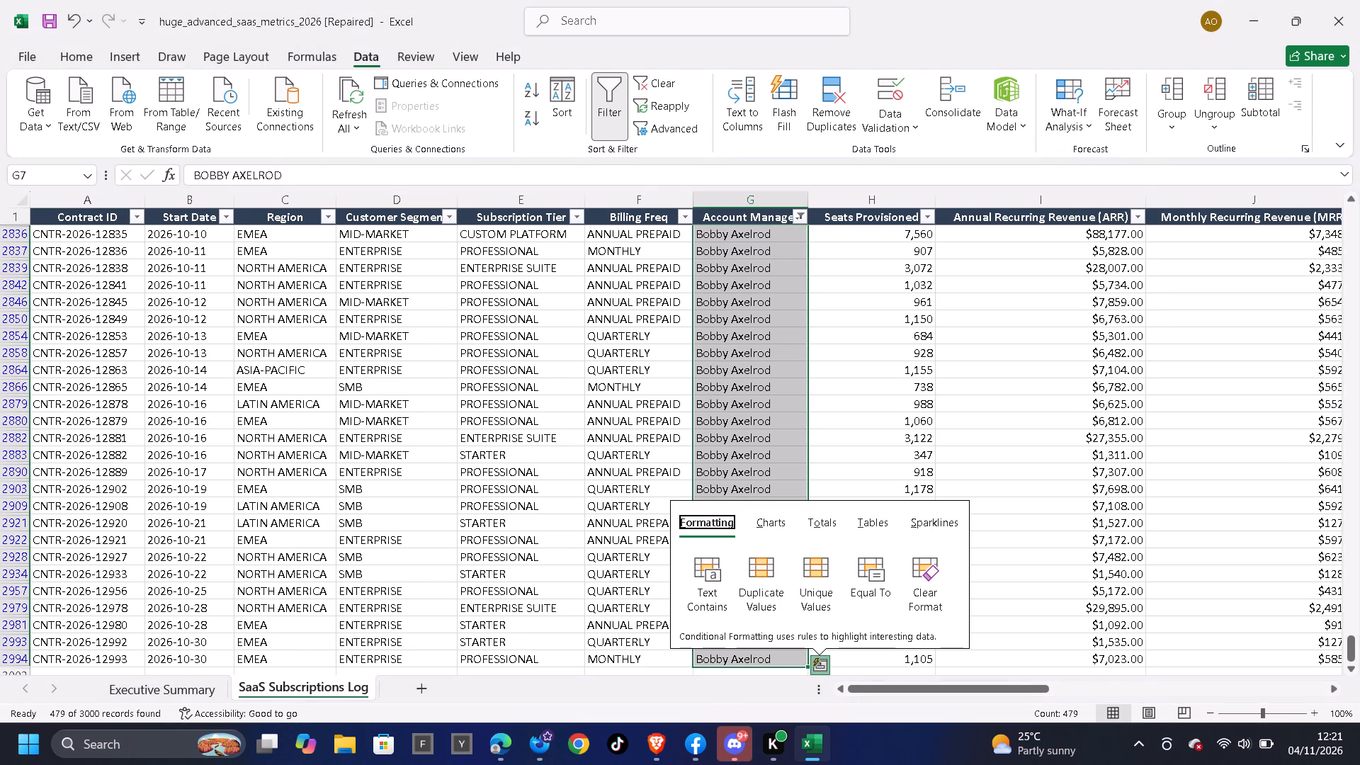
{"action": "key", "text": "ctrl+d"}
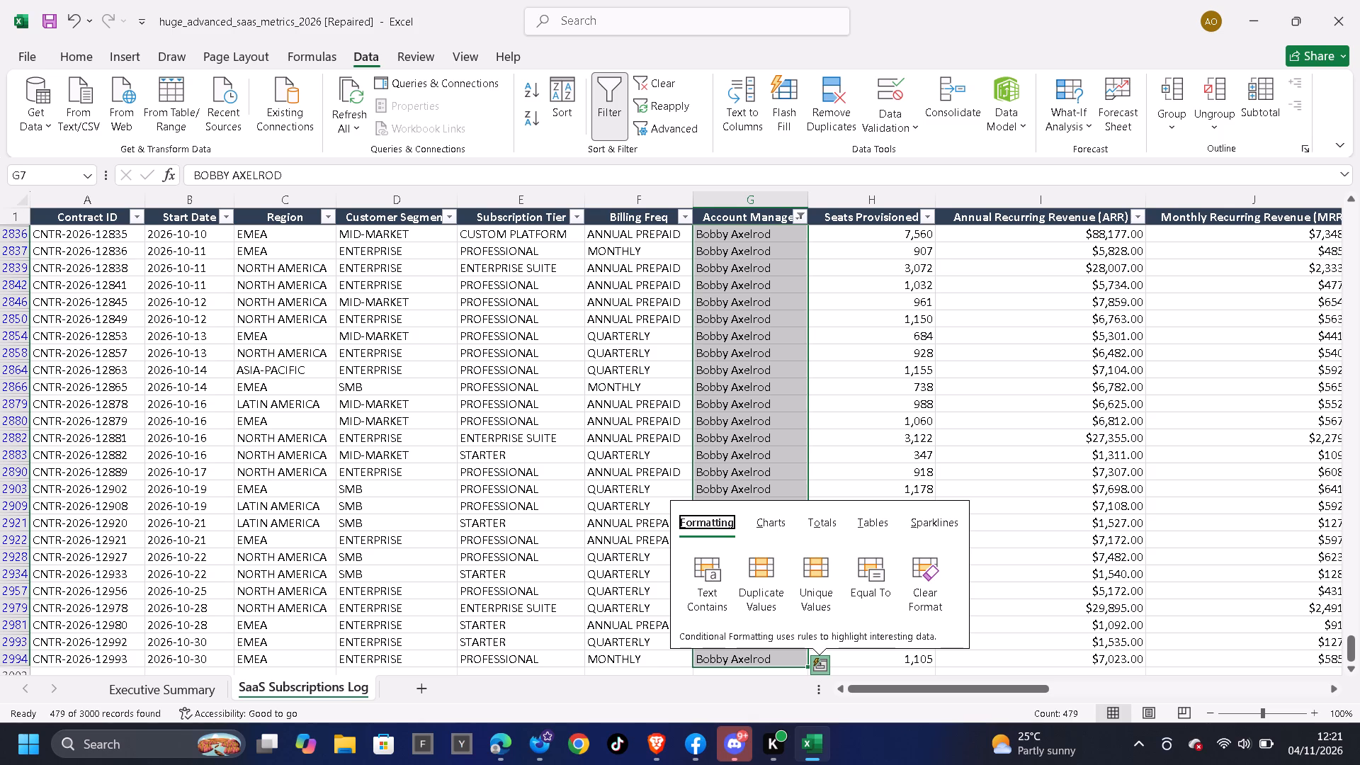
{"action": "left_click", "coordinate": [761, 218]}
{"action": "key", "text": "Down"}
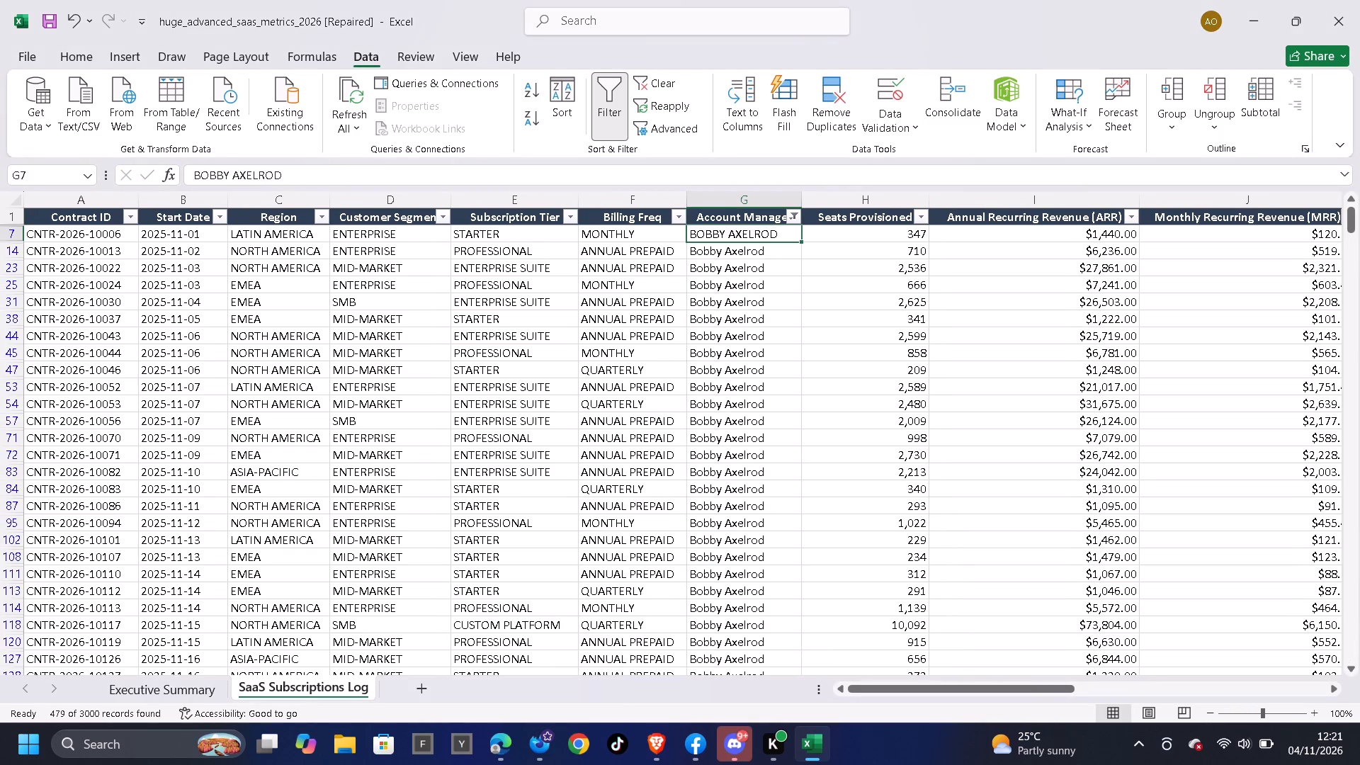
{"action": "key", "text": "ctrl+Down"}
{"action": "key", "text": "ctrl+d"}
{"action": "key", "text": "ctrl+Up"}
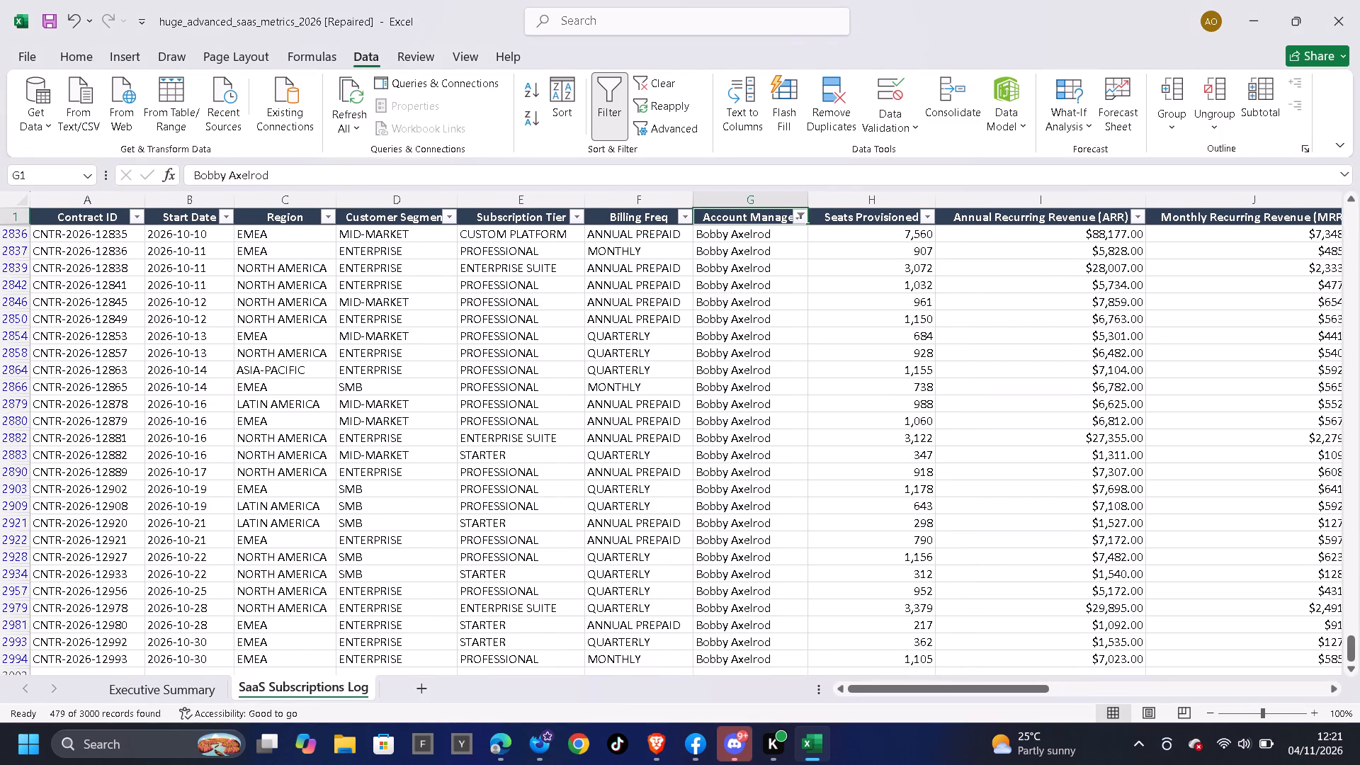
{"action": "key", "text": "Down"}
{"action": "key", "text": "ctrl+shift+Down"}
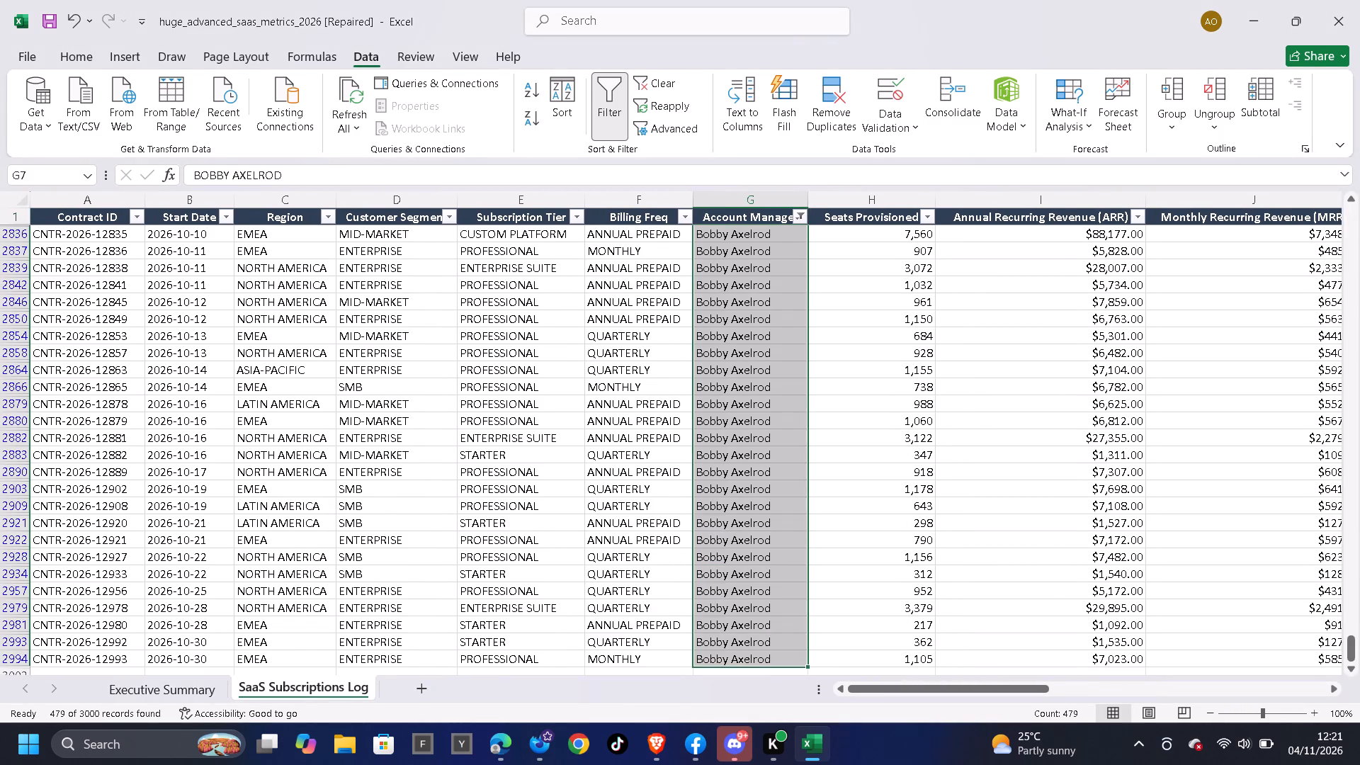
{"action": "key", "text": "ctrl+d"}
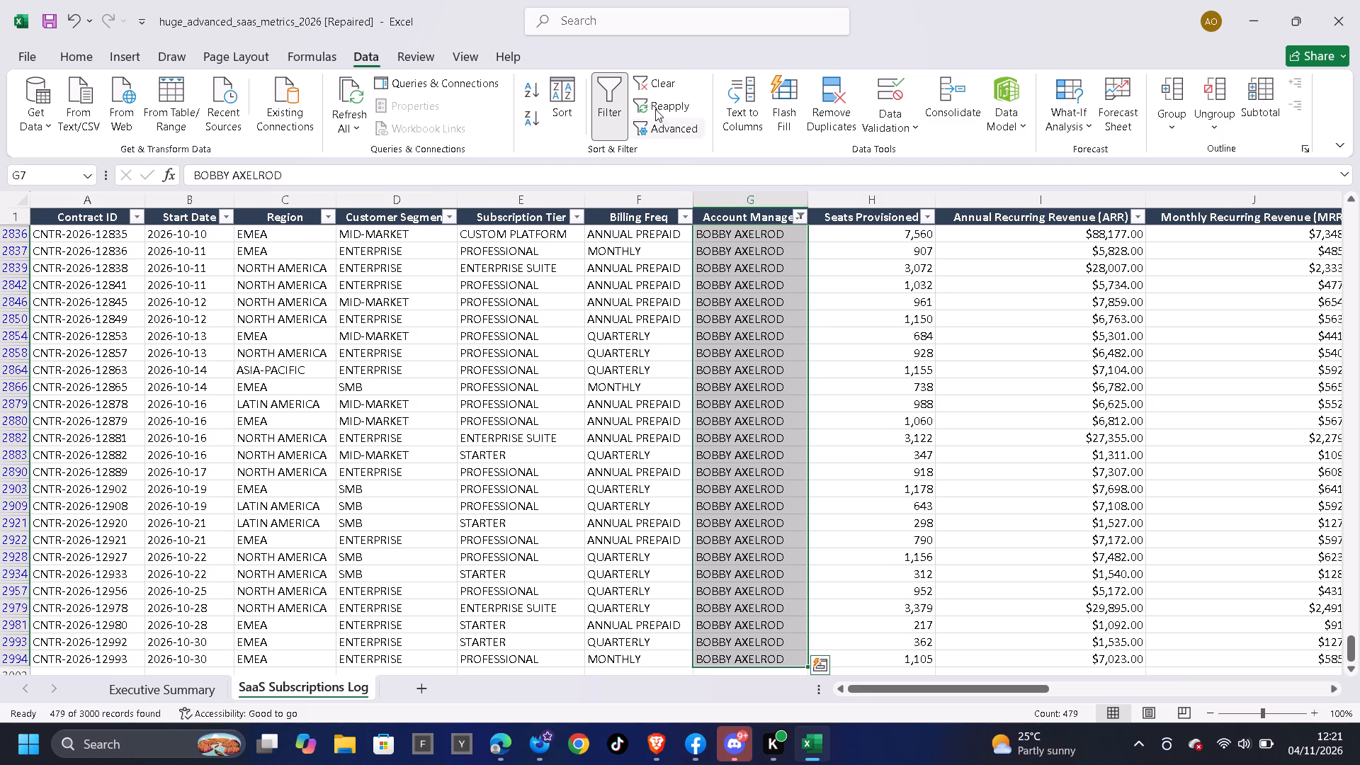
Clear the filter on Bobby and filter the Account Manager column to show only the manager named Harvey.
{"action": "left_click", "coordinate": [659, 76]}
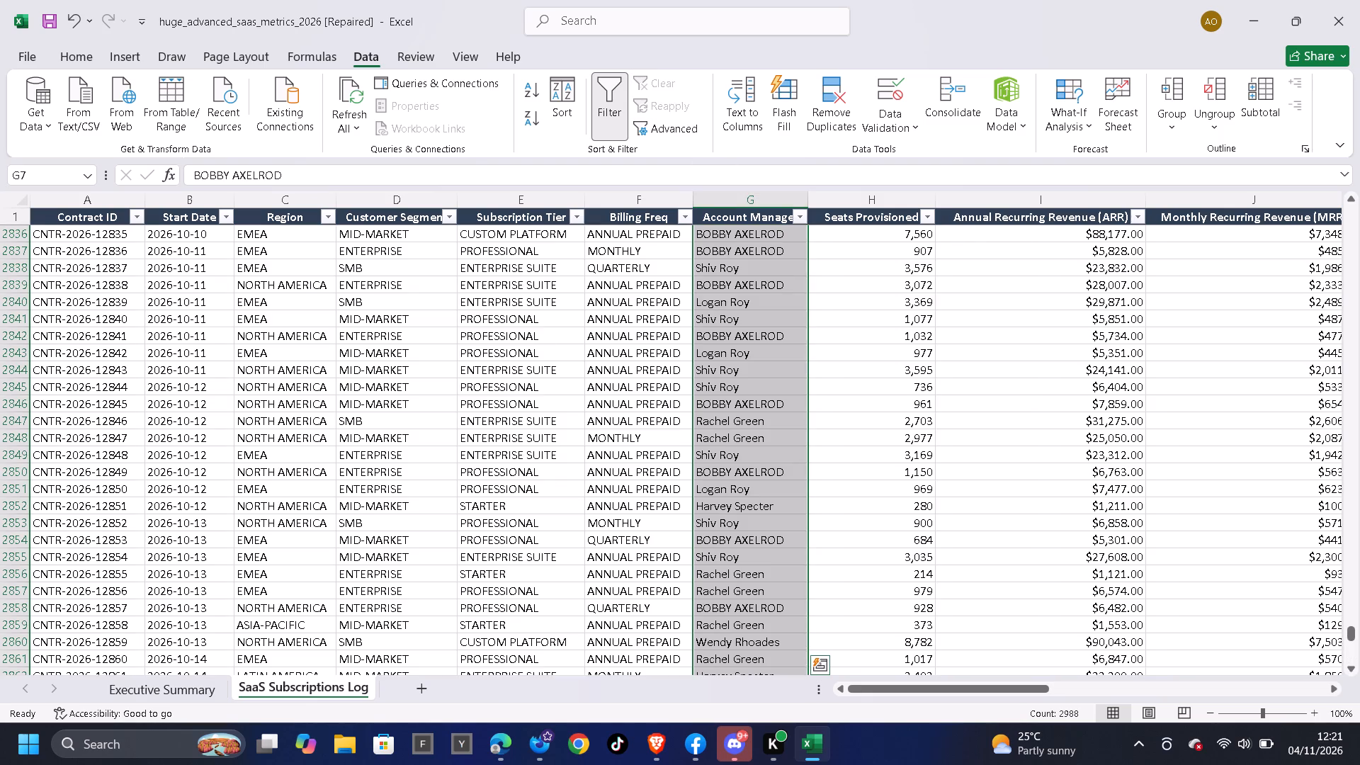
{"action": "left_click", "coordinate": [793, 219]}
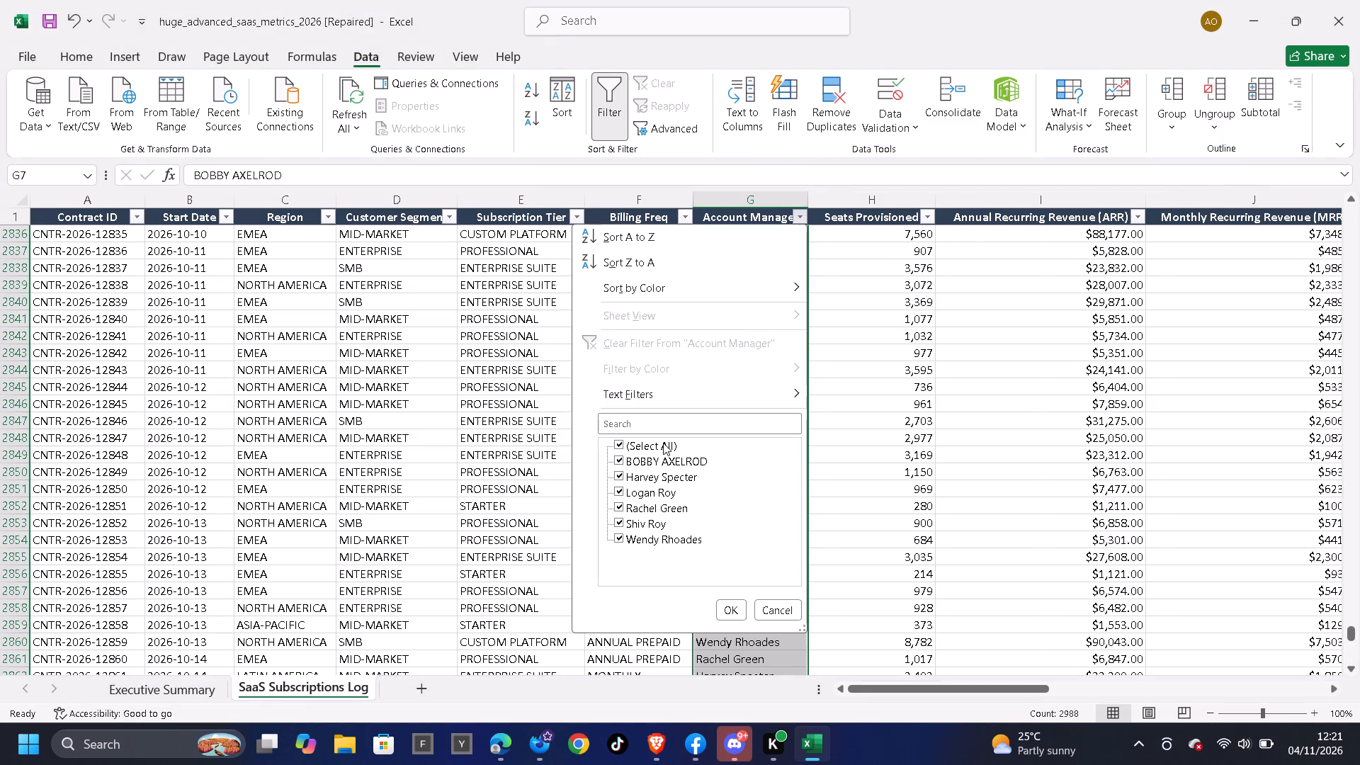
{"action": "left_click", "coordinate": [663, 443]}
{"action": "left_click", "coordinate": [678, 484]}
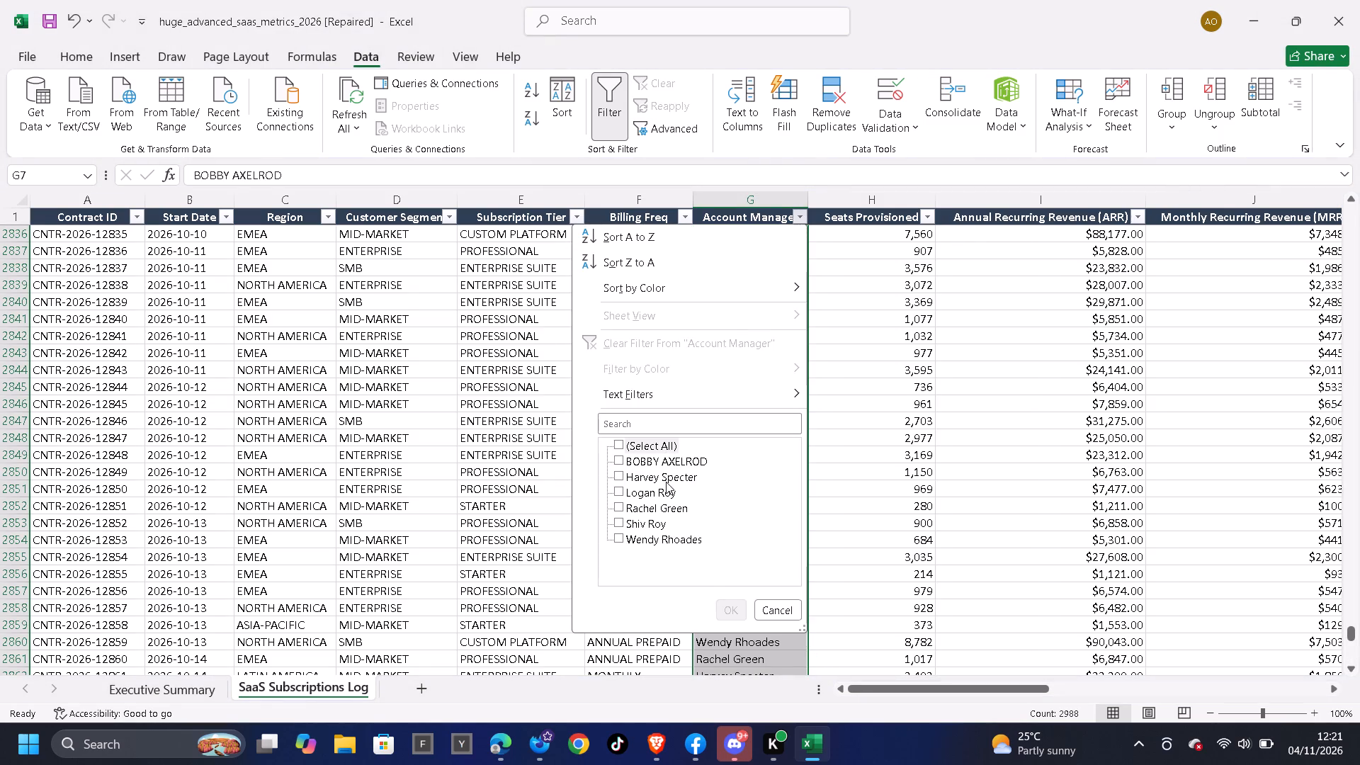
{"action": "left_click", "coordinate": [663, 481]}
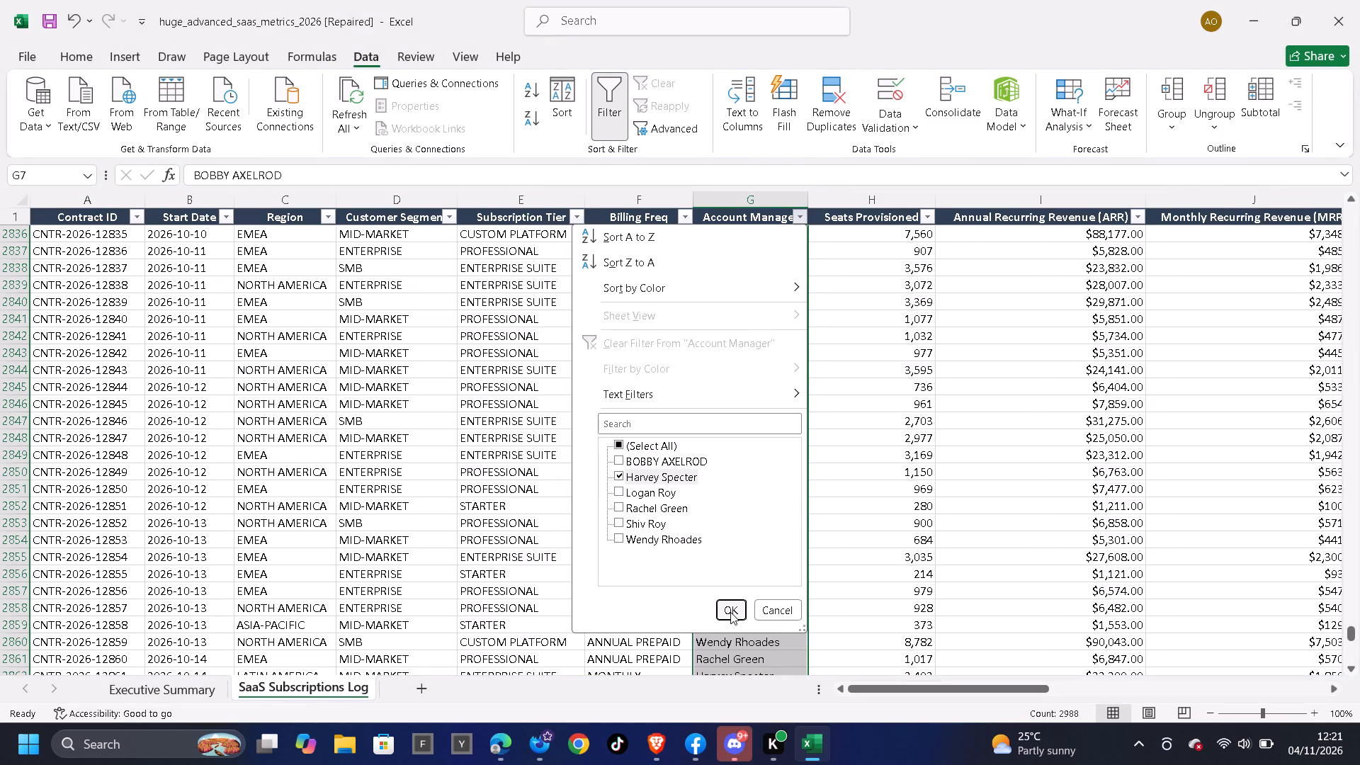
{"action": "left_click", "coordinate": [730, 612]}
Enter Harvey's full name in uppercase in the first filtered Account Manager cell and fill it down through all the filtered rows.
{"action": "left_click", "coordinate": [722, 214]}
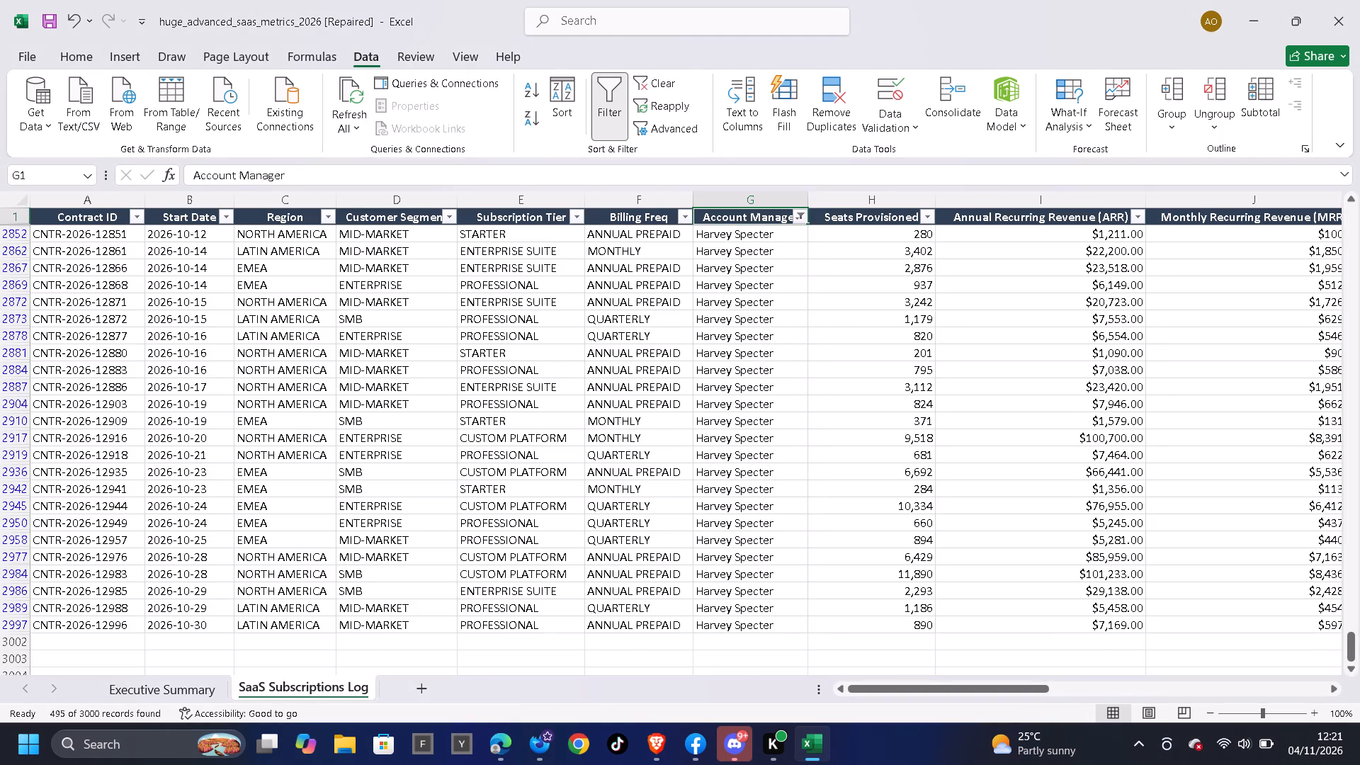
{"action": "key", "text": "Down"}
{"action": "key", "text": "Up"}
{"action": "key", "text": "Down"}
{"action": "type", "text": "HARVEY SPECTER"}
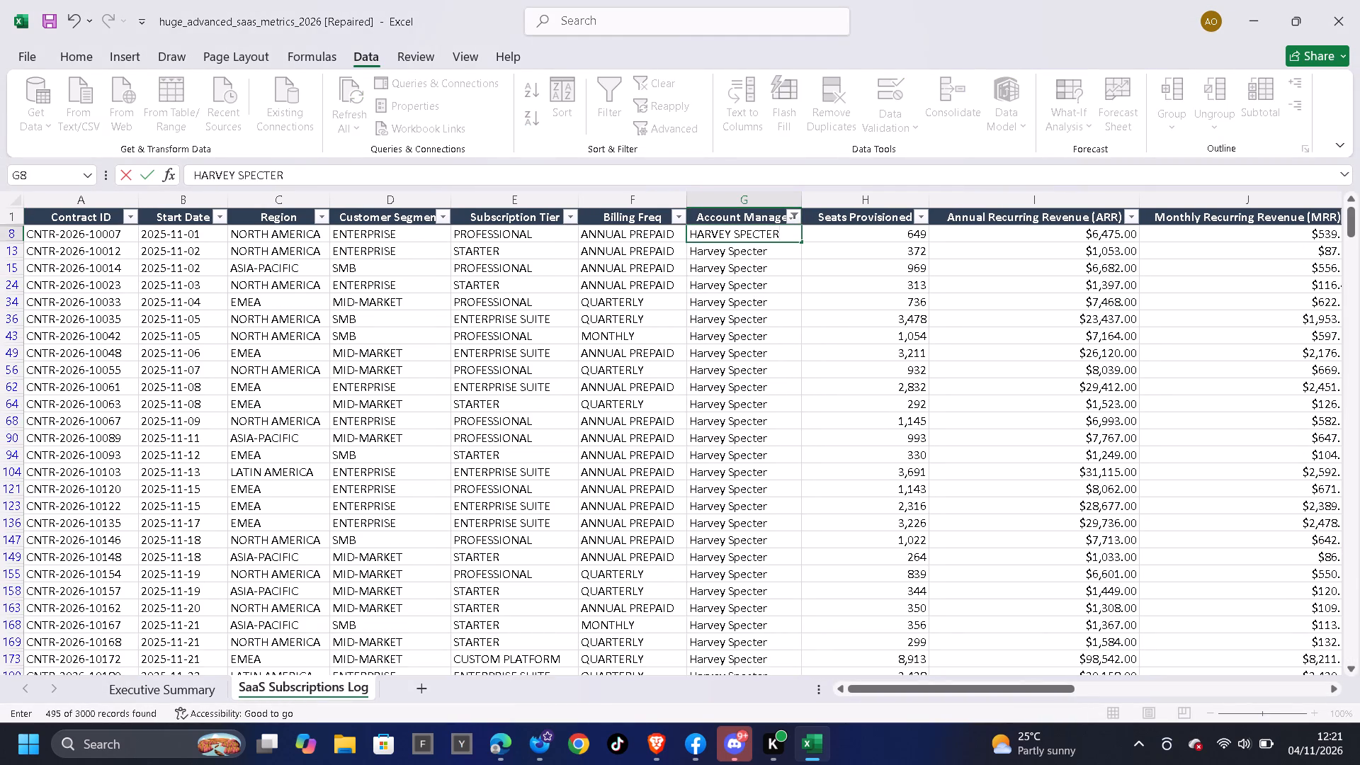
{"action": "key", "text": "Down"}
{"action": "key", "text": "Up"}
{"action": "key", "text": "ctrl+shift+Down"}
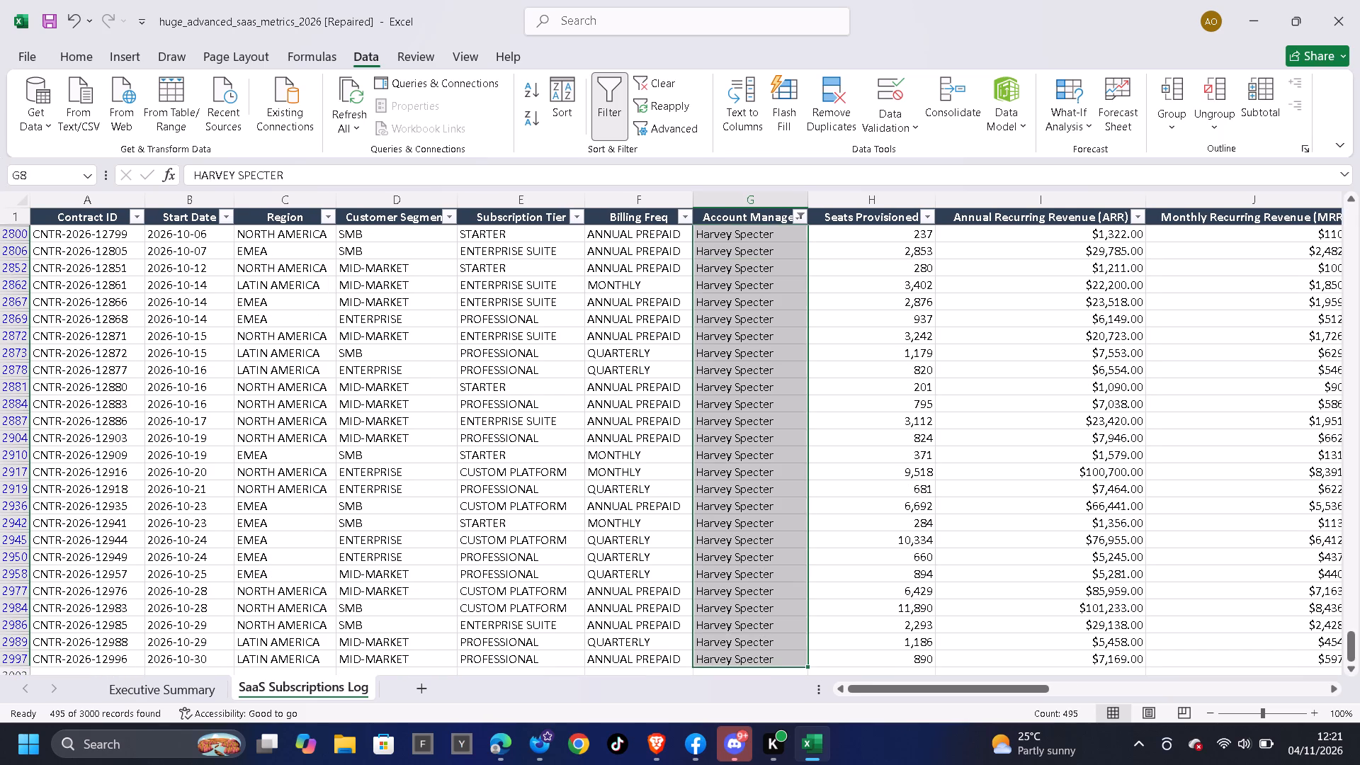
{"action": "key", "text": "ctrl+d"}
Clear the filter on Harvey and filter the Account Manager column to show only the manager named Logan.
{"action": "left_click", "coordinate": [667, 86]}
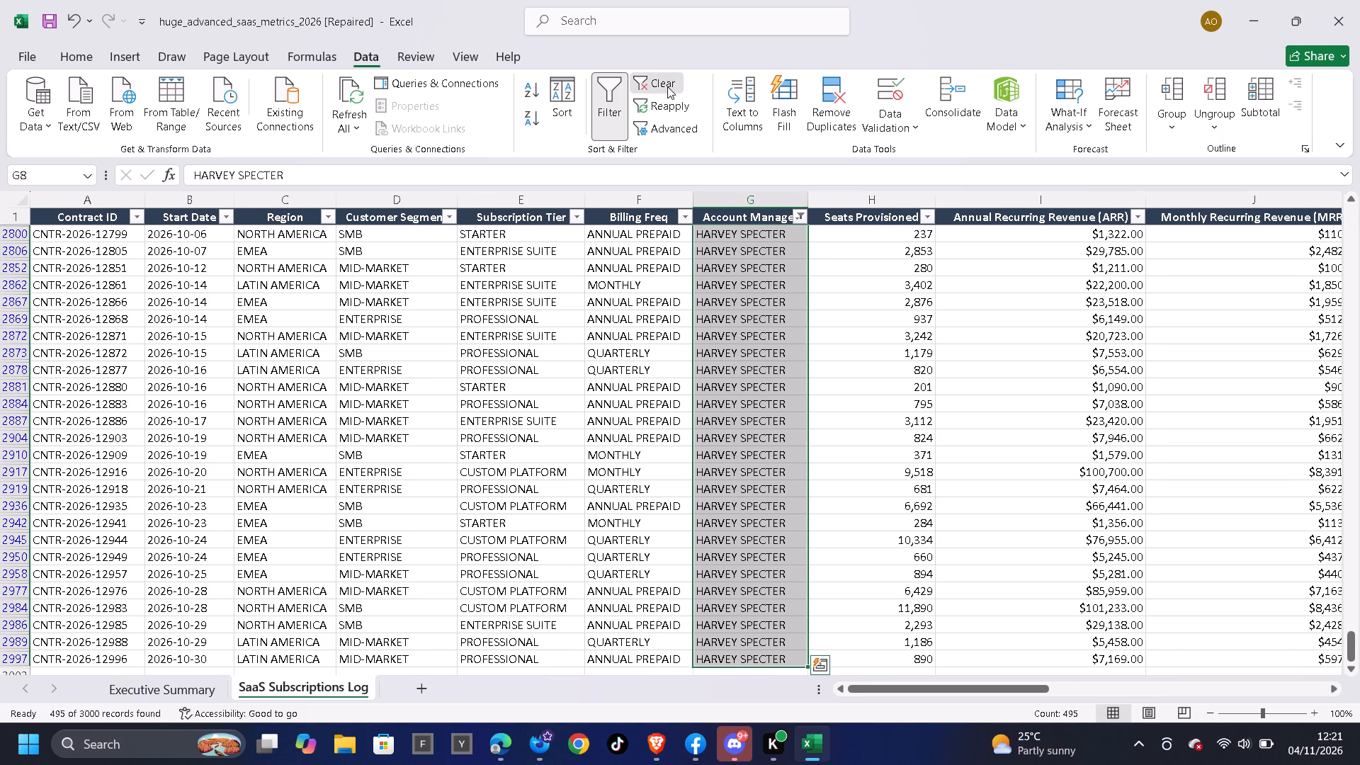
{"action": "left_click", "coordinate": [799, 215]}
{"action": "left_click", "coordinate": [676, 442]}
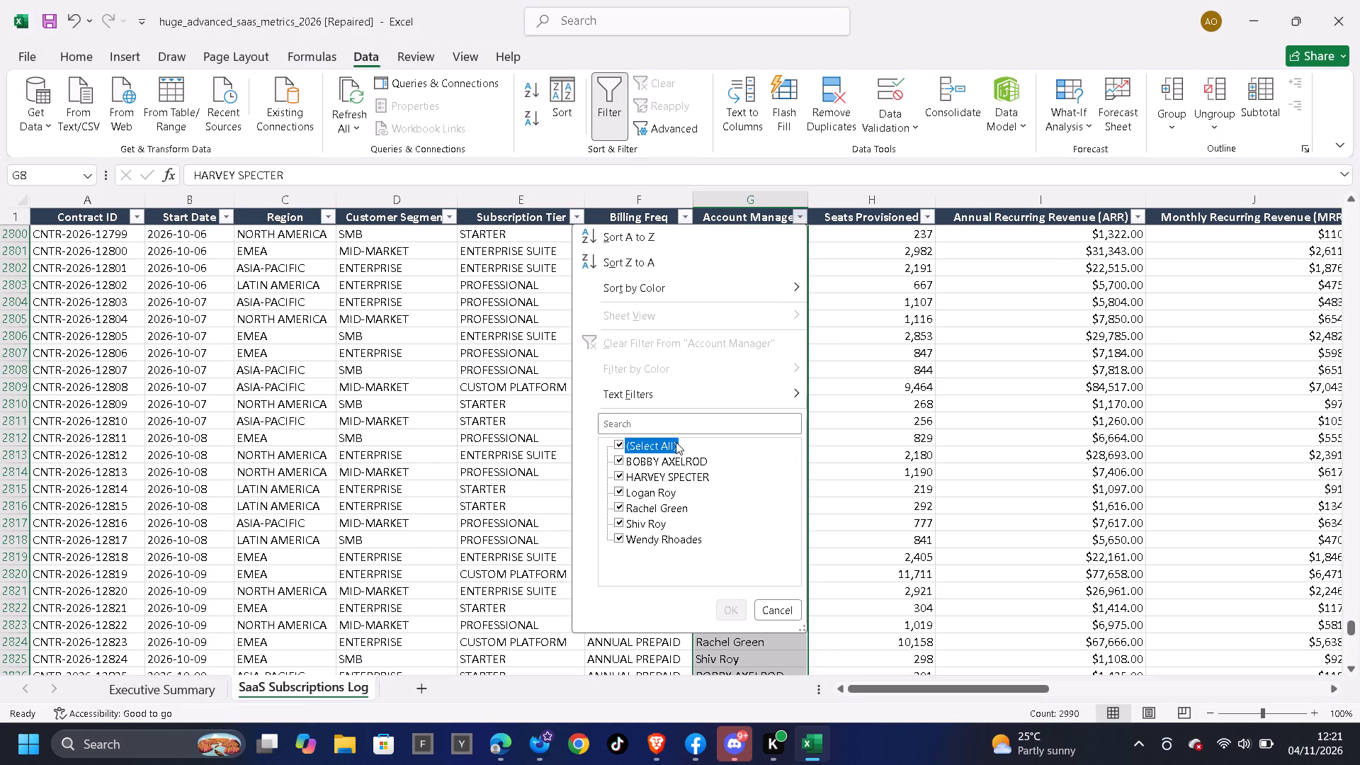
{"action": "left_click", "coordinate": [660, 493]}
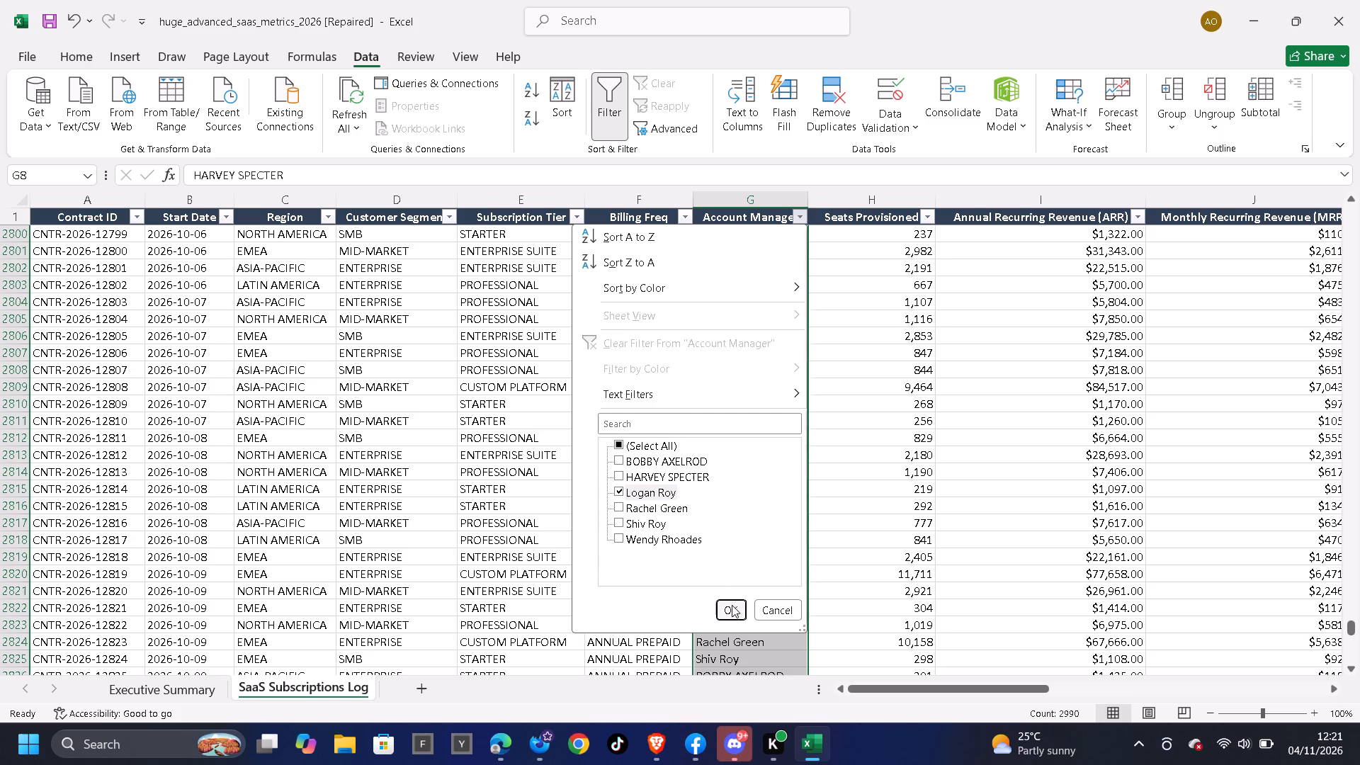
{"action": "left_click", "coordinate": [732, 610]}
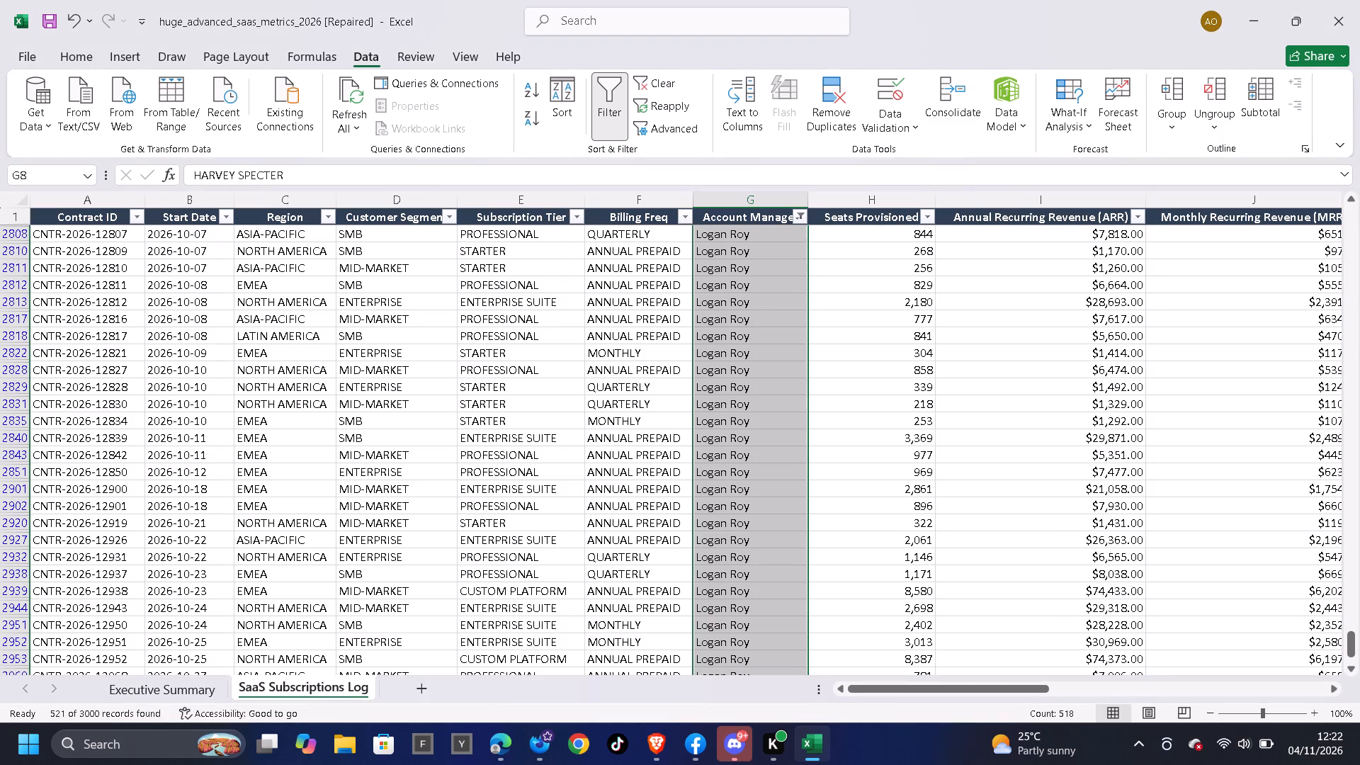
Enter Logan's full name in uppercase in the first filtered Account Manager cell and fill it down through all the filtered rows.
{"action": "left_click", "coordinate": [742, 216]}
{"action": "key", "text": "Down"}
{"action": "key", "text": "Up"}
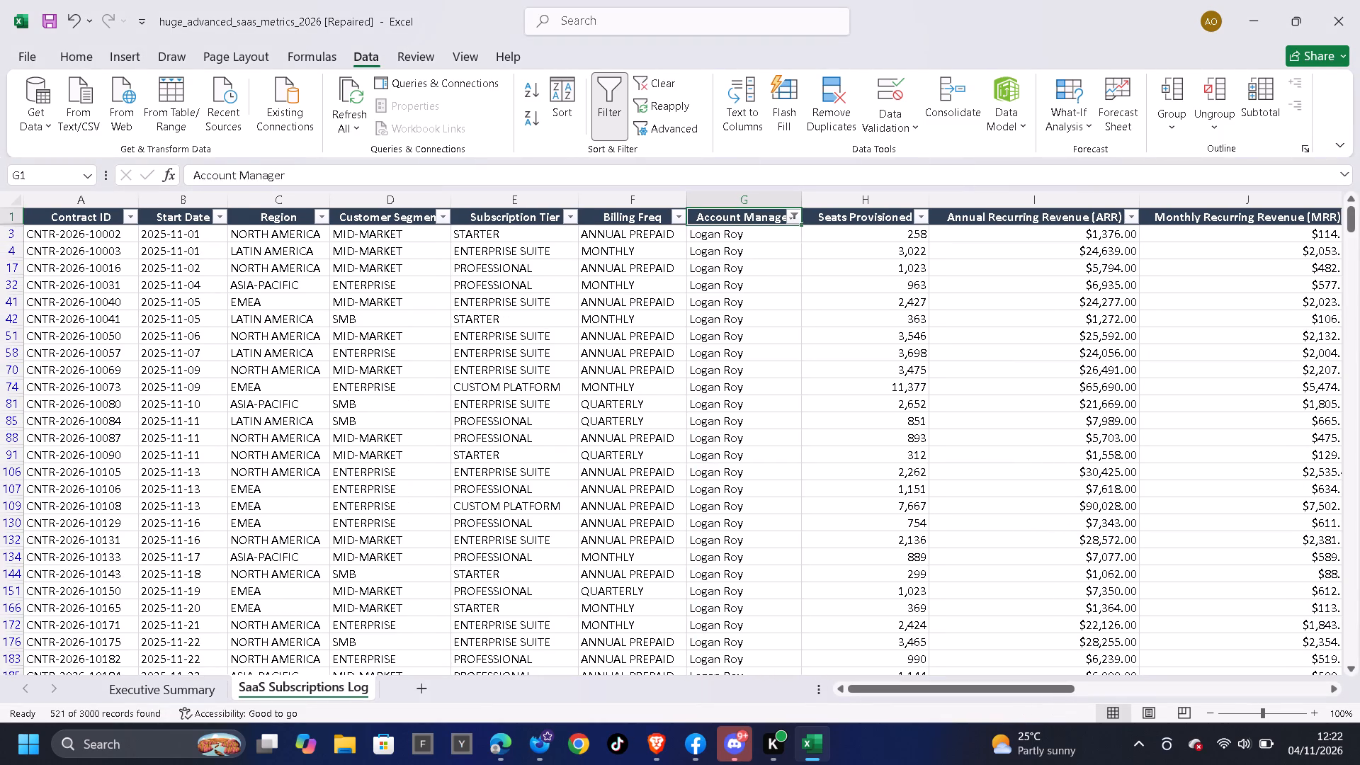
{"action": "key", "text": "Down"}
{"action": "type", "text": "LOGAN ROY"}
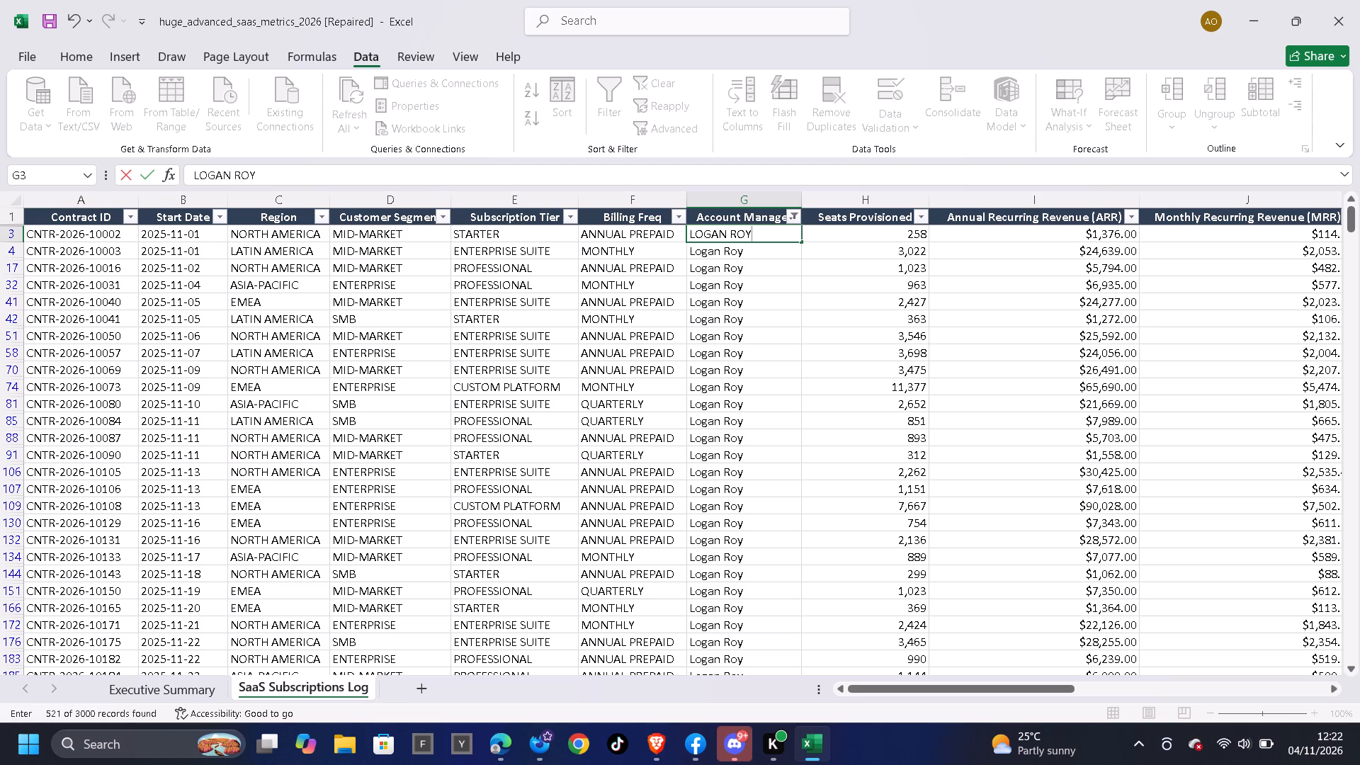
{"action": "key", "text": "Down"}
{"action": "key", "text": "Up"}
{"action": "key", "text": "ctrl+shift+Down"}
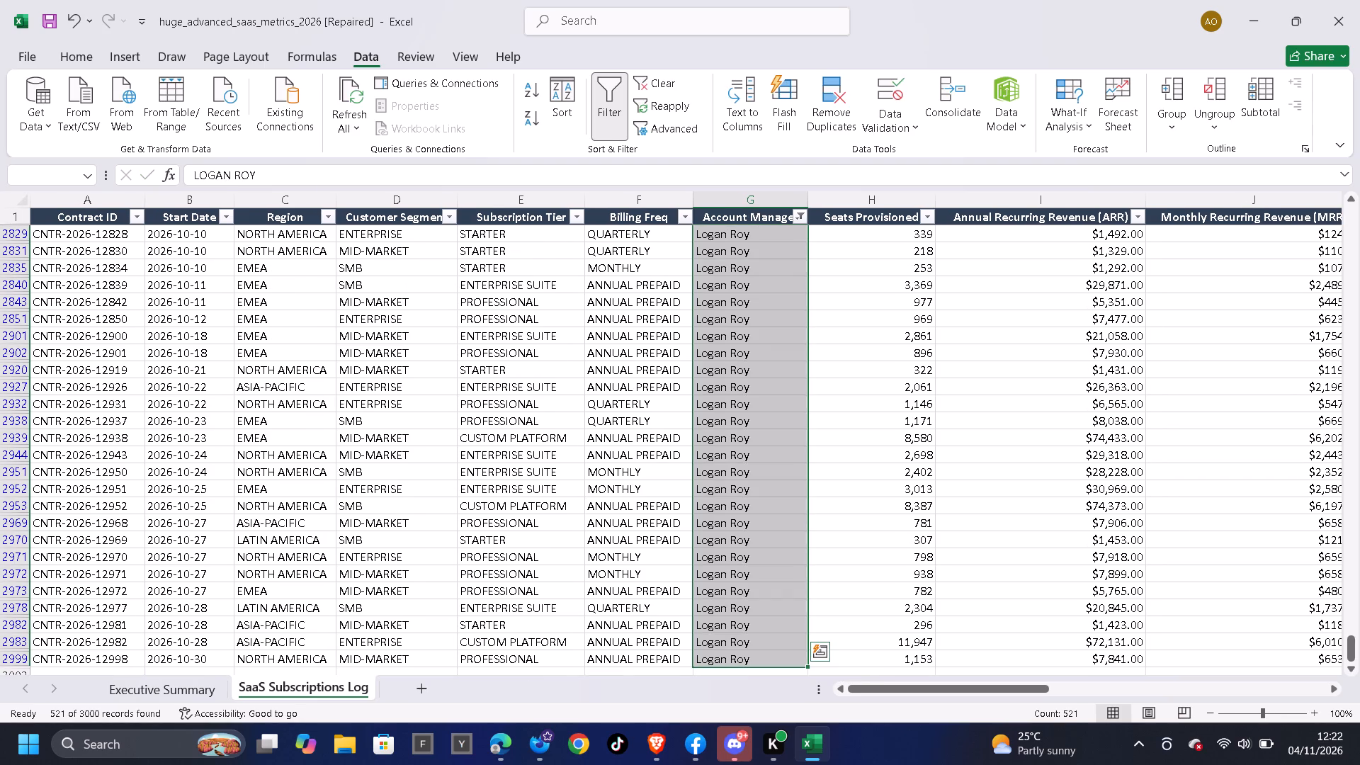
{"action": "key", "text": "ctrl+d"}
Clear the filter on Logan and filter the Account Manager column to show only the manager named Rachel.
{"action": "left_click", "coordinate": [671, 77]}
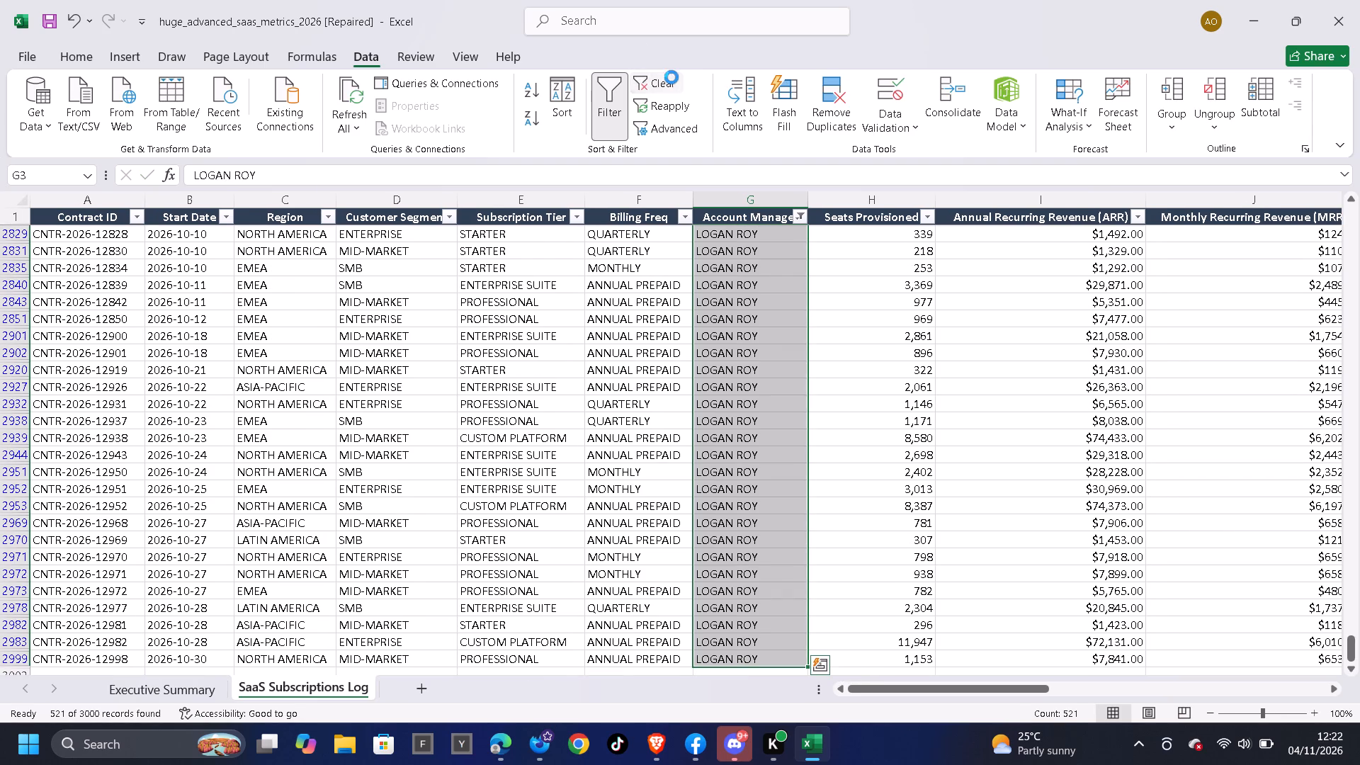
{"action": "left_click", "coordinate": [800, 217]}
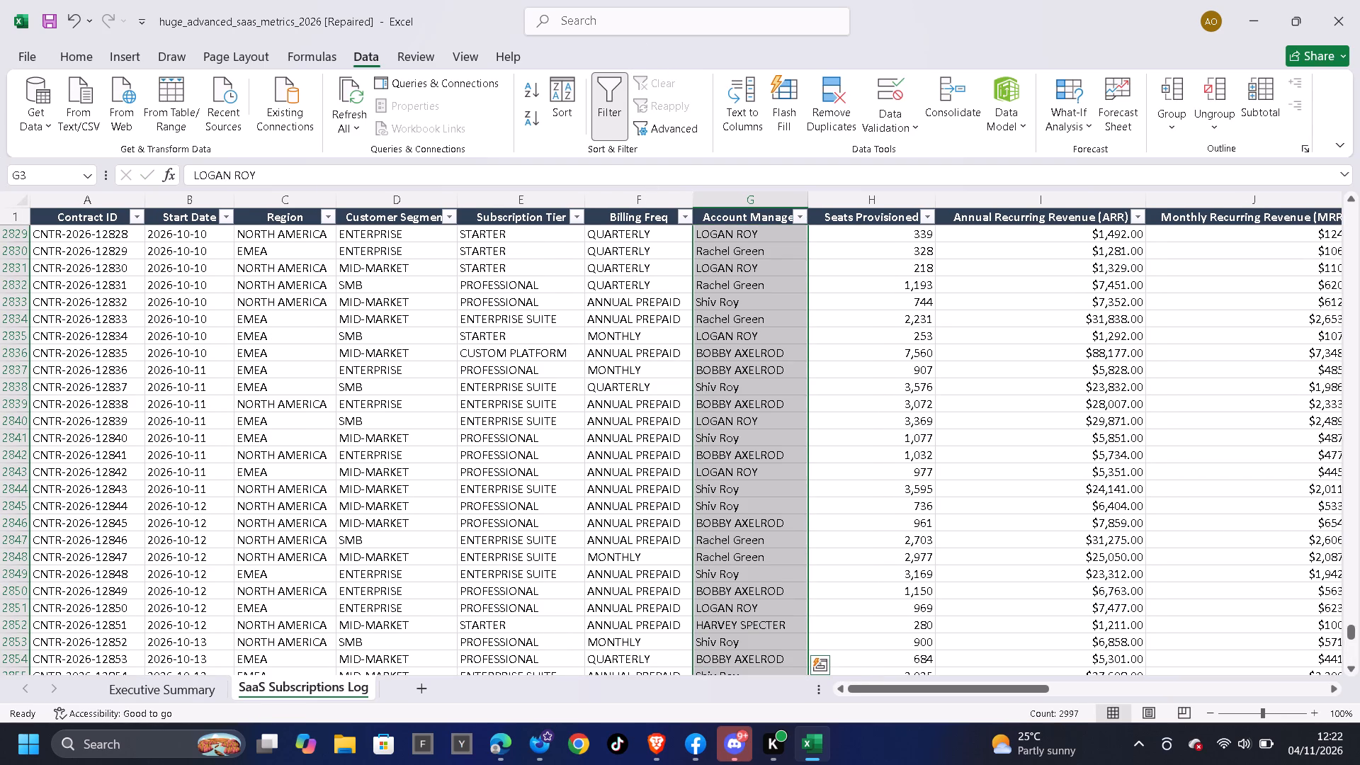
{"action": "left_click", "coordinate": [666, 446]}
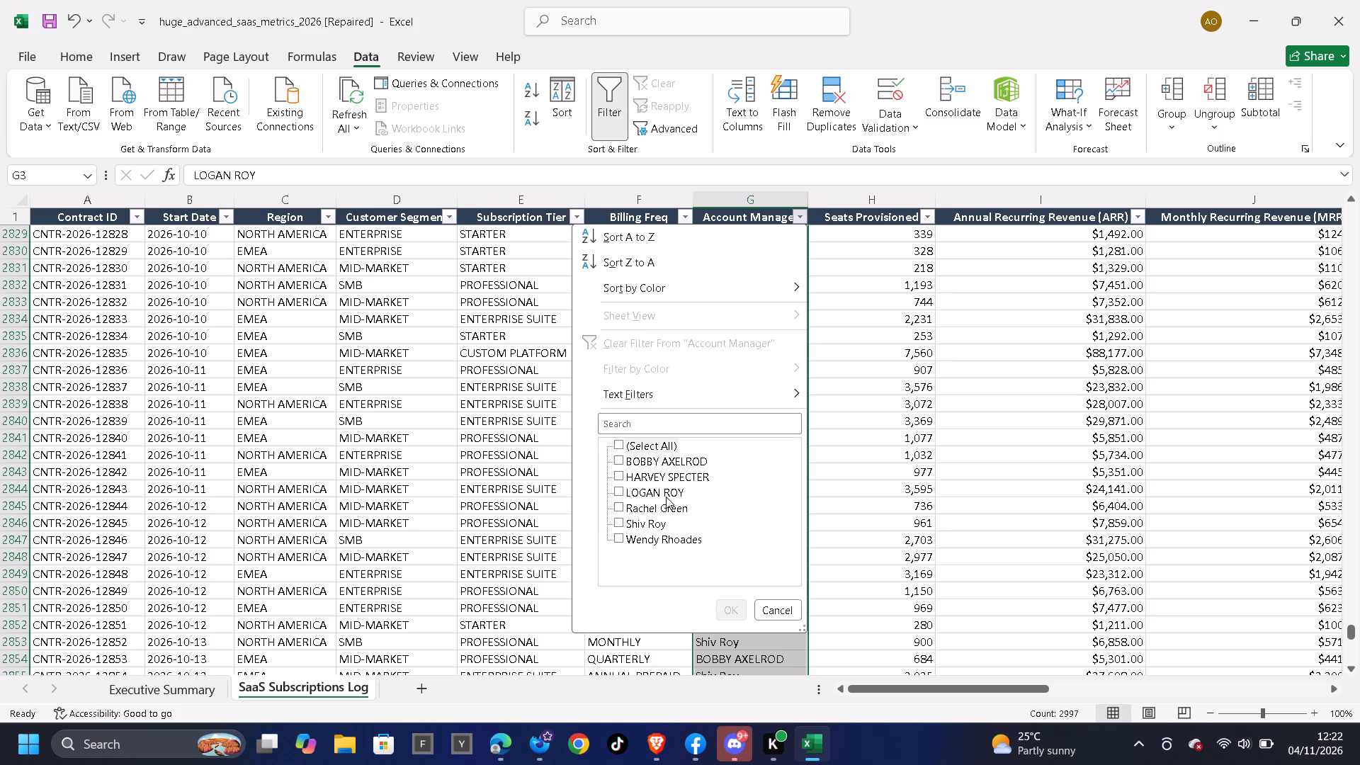
{"action": "left_click", "coordinate": [664, 508]}
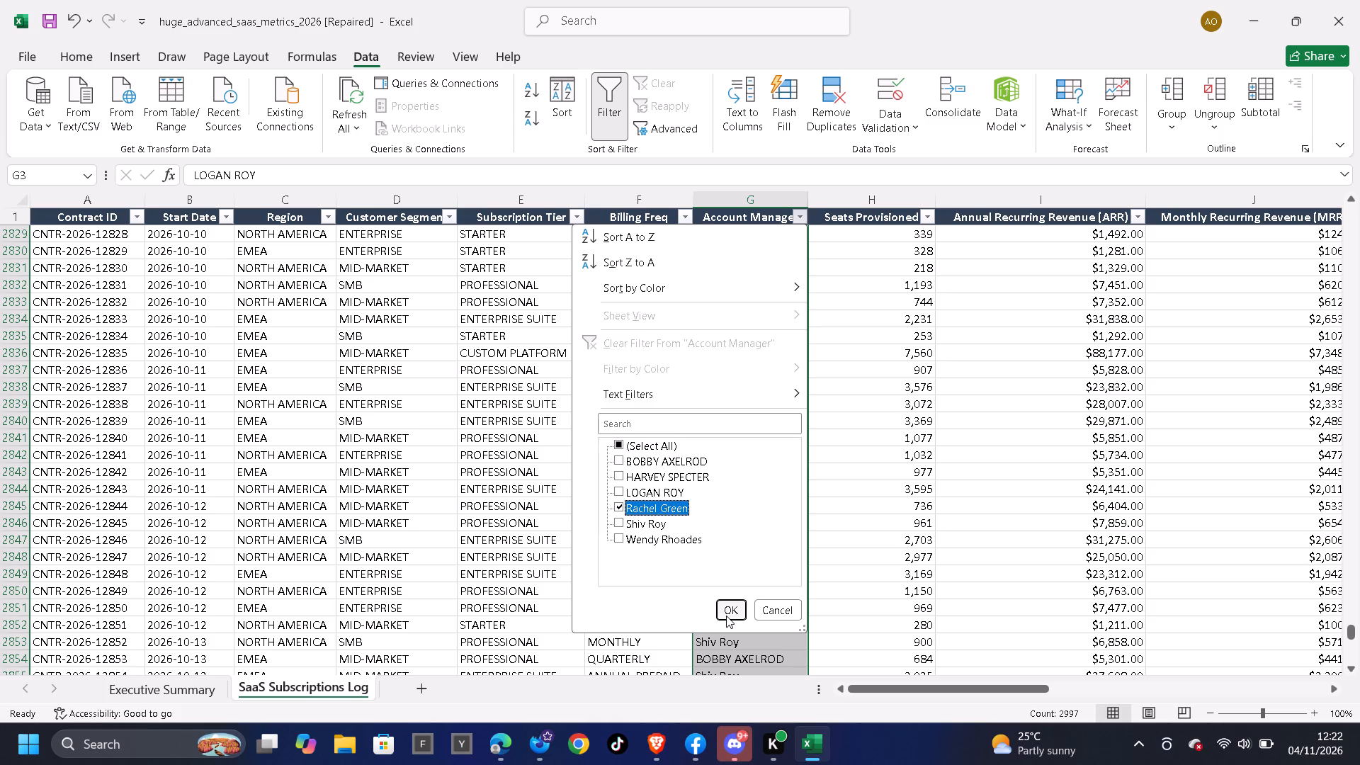
{"action": "left_click", "coordinate": [726, 616]}
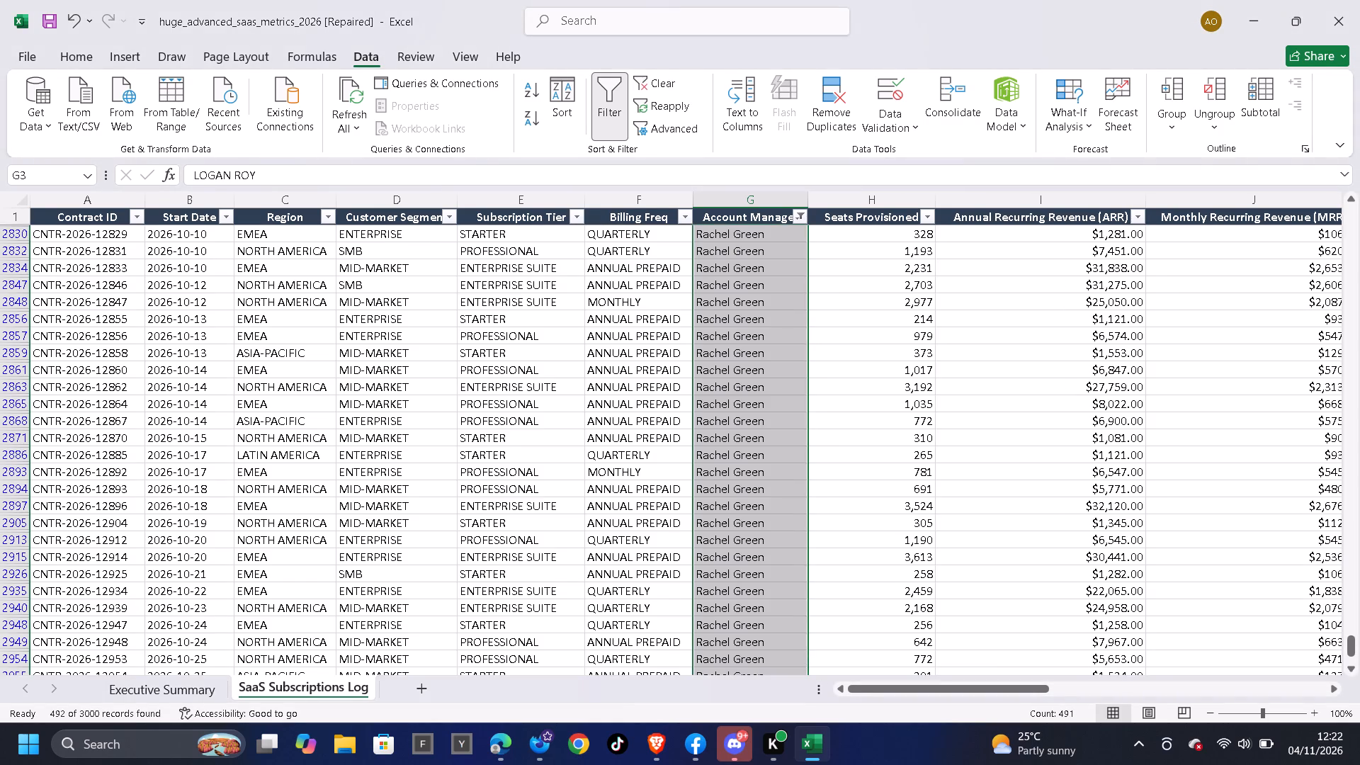
Enter Rachel's full name in uppercase in the first filtered Account Manager cell and fill it down through all the filtered rows.
{"action": "left_click", "coordinate": [732, 216]}
{"action": "key", "text": "Down"}
{"action": "key", "text": "Up"}
{"action": "key", "text": "Down"}
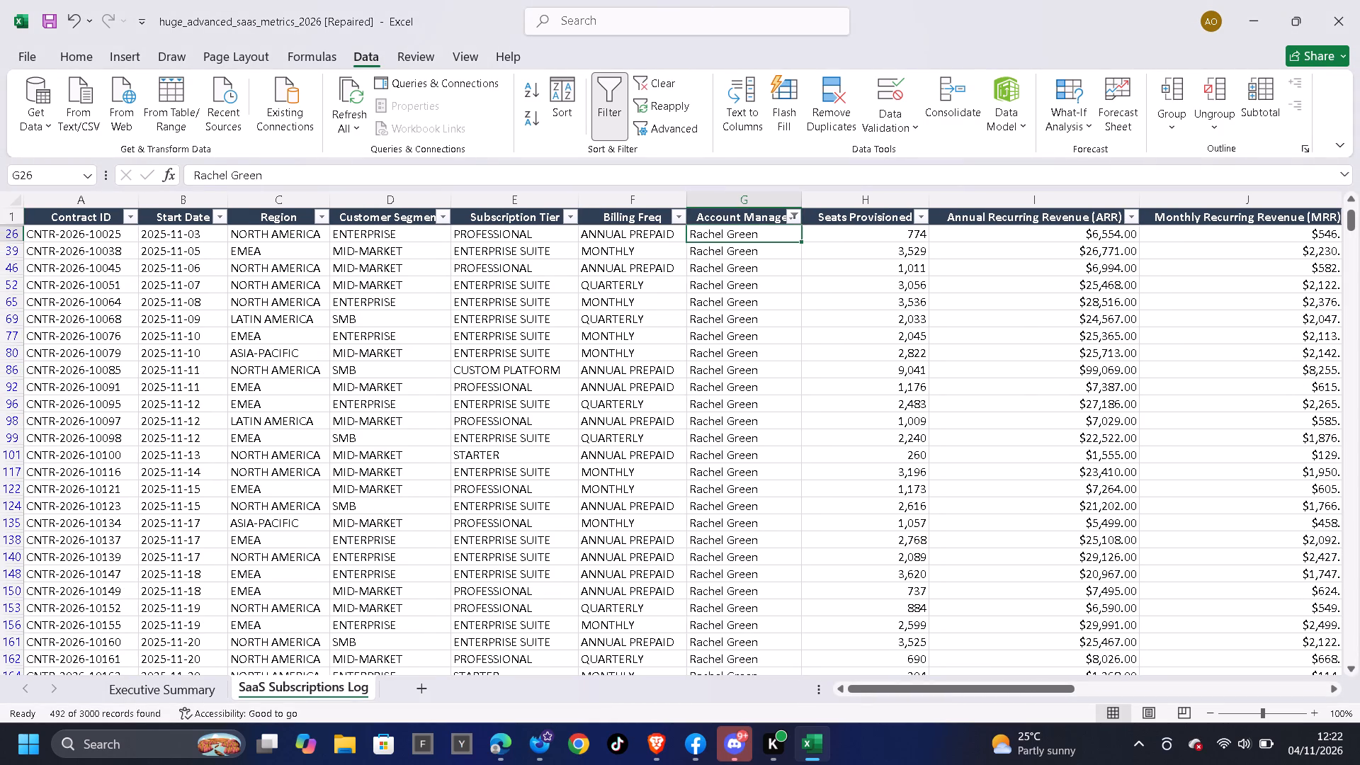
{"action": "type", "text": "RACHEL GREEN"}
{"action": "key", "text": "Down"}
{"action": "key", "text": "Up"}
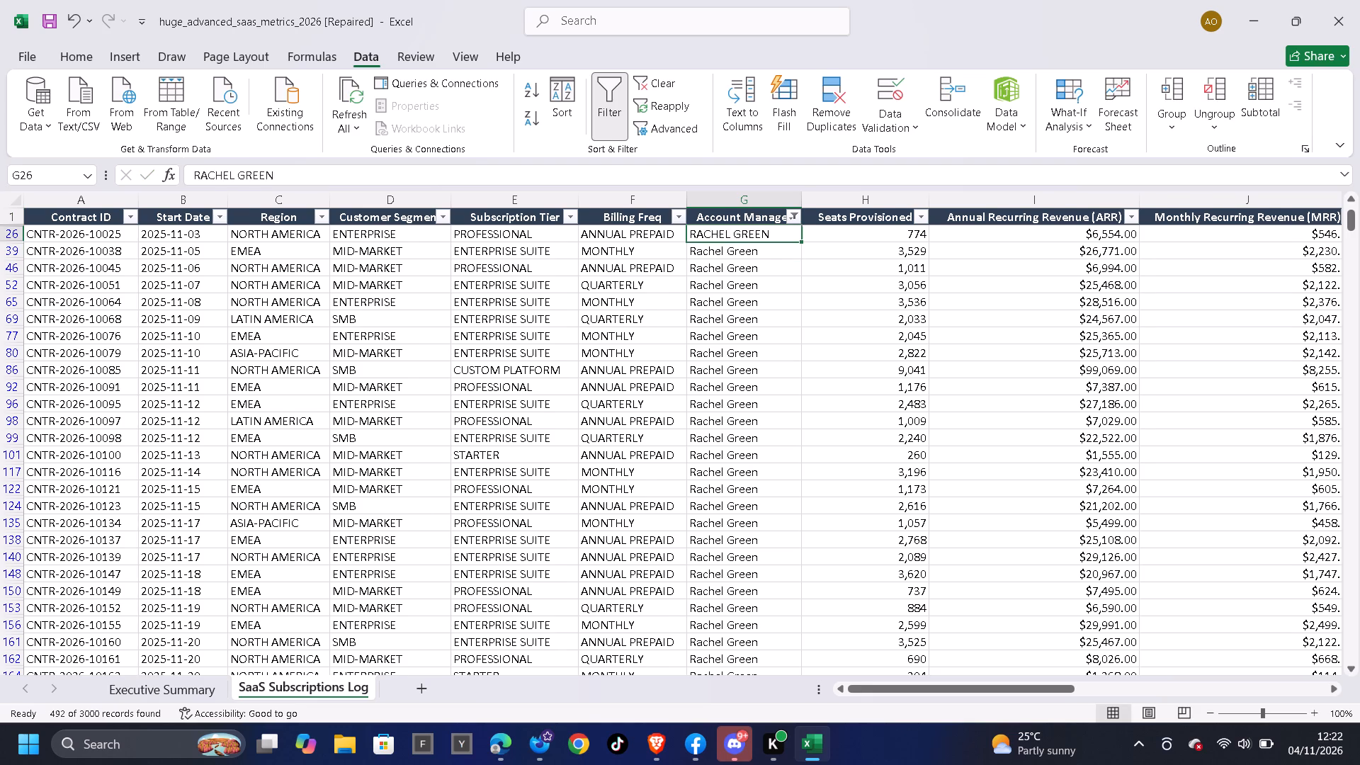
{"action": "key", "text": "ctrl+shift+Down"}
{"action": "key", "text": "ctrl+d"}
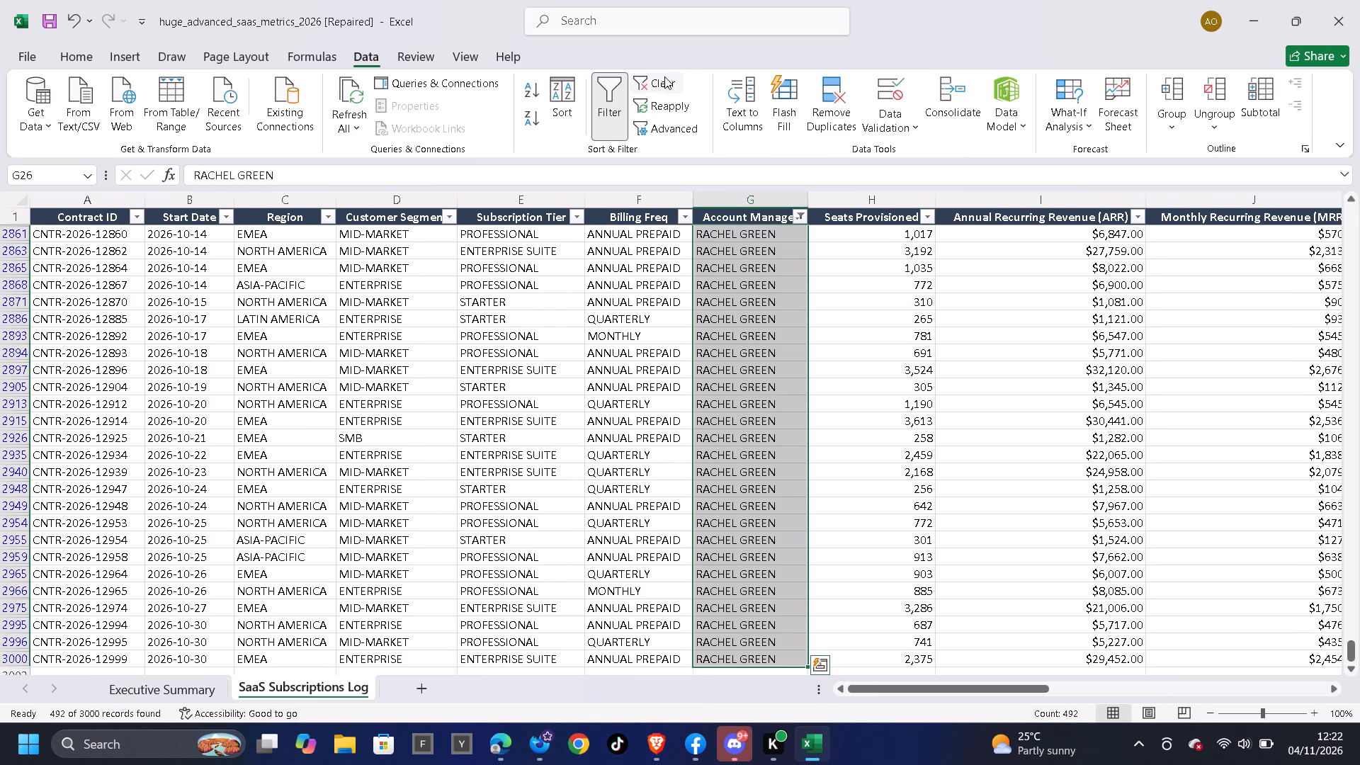
Clear the filter on Rachel and filter the Account Manager column to show only the manager named Shiv.
{"action": "left_click", "coordinate": [666, 76]}
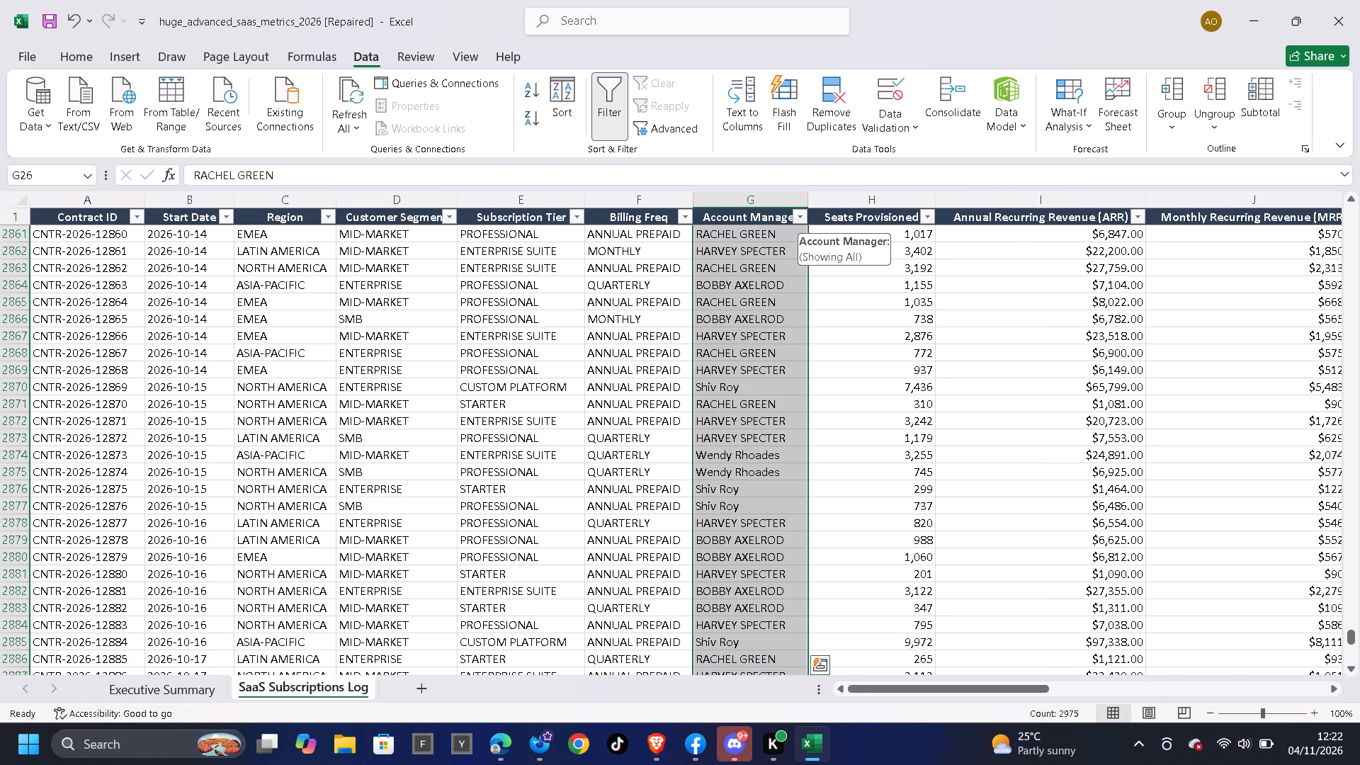
{"action": "left_click", "coordinate": [803, 219]}
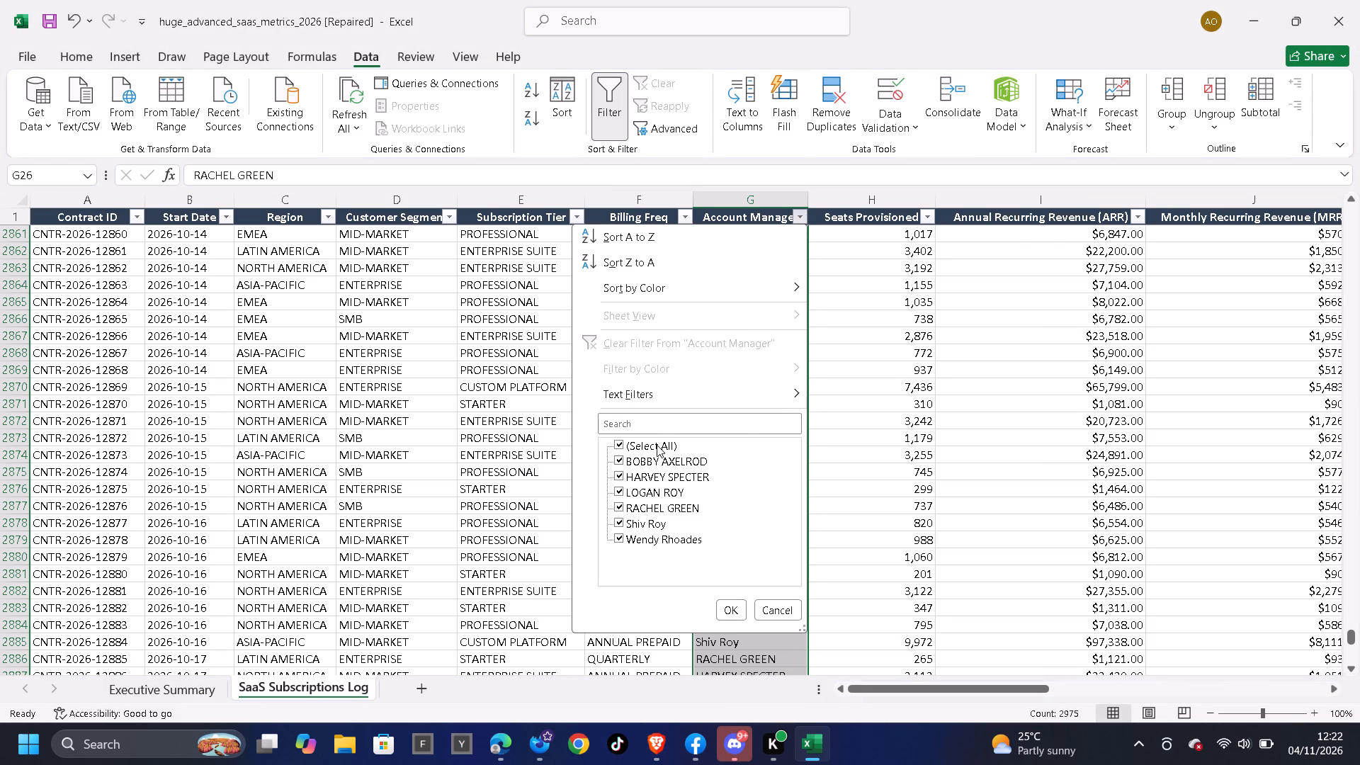
{"action": "left_click", "coordinate": [657, 445]}
{"action": "left_click", "coordinate": [642, 526]}
{"action": "left_click", "coordinate": [724, 613]}
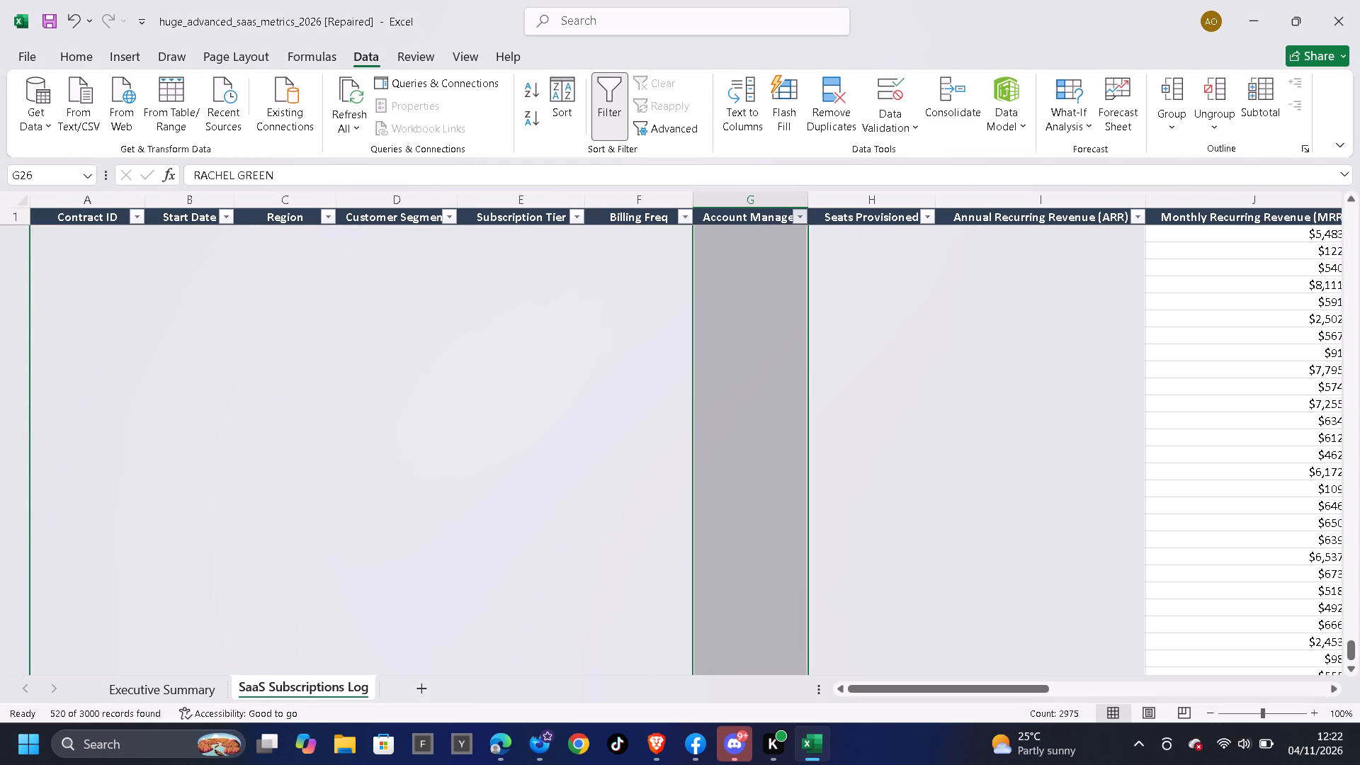
Enter Shiv's full name in uppercase in the first filtered Account Manager cell and fill it down through all the filtered rows.
{"action": "left_click", "coordinate": [743, 217]}
{"action": "key", "text": "Down"}
{"action": "key", "text": "Up"}
{"action": "key", "text": "Down"}
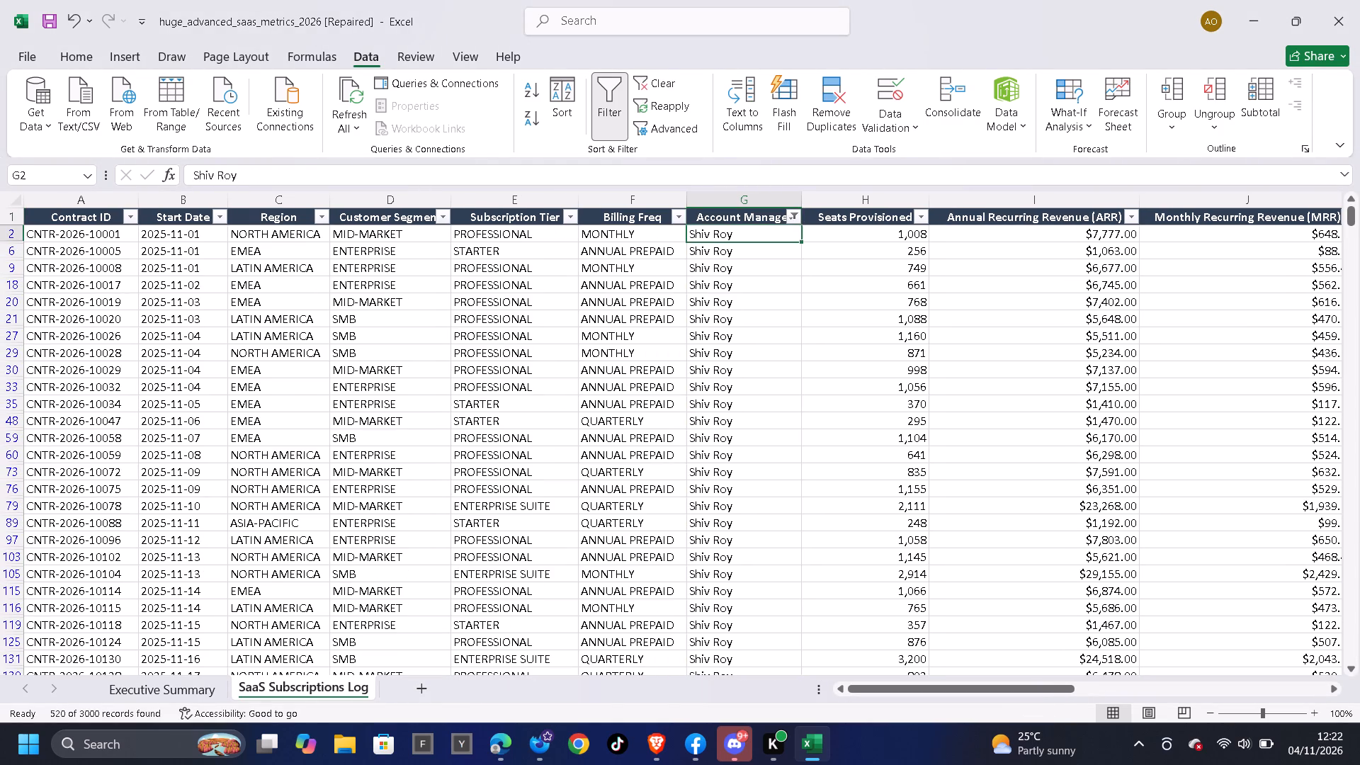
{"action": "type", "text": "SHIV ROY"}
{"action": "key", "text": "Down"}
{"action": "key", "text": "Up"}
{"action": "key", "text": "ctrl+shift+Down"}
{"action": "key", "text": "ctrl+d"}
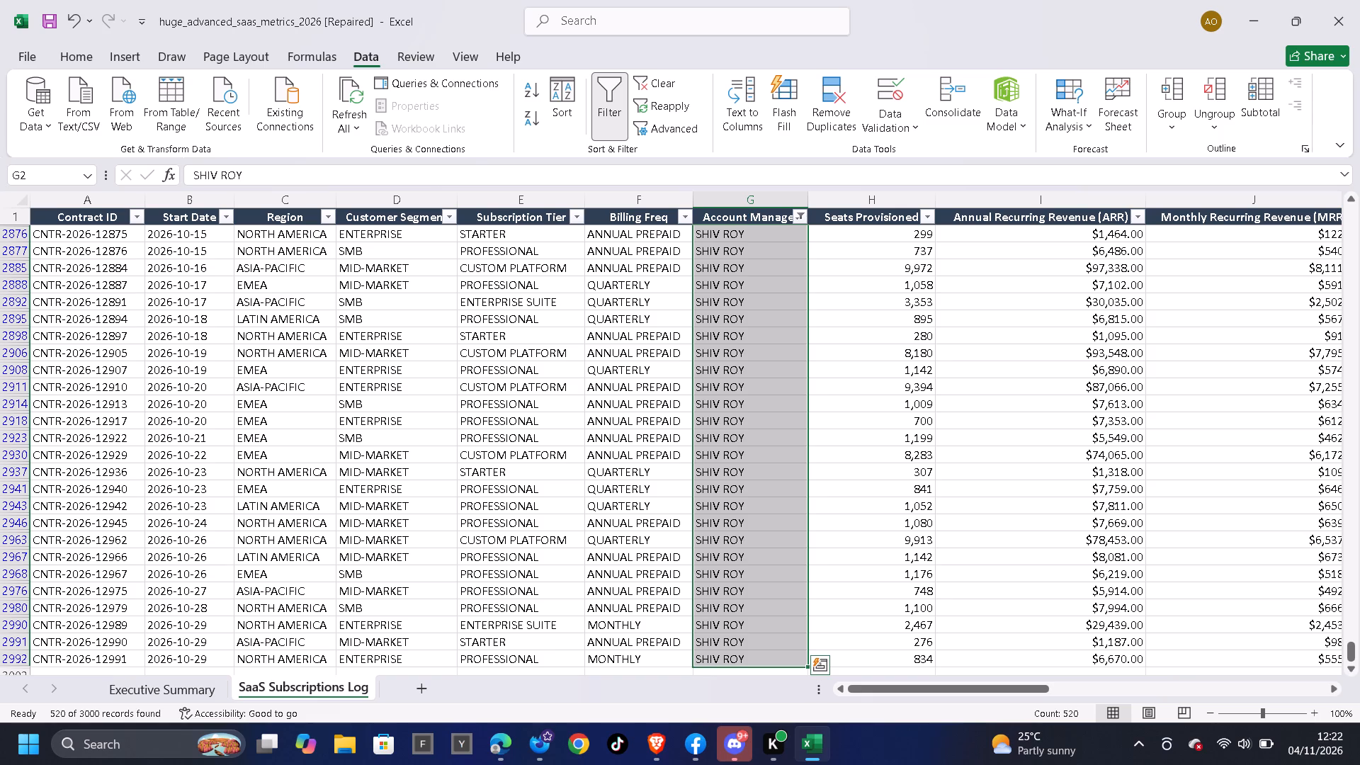
Clear the filter on Shiv and filter the Account Manager column to show only the manager named Wendy.
{"action": "left_click", "coordinate": [668, 79]}
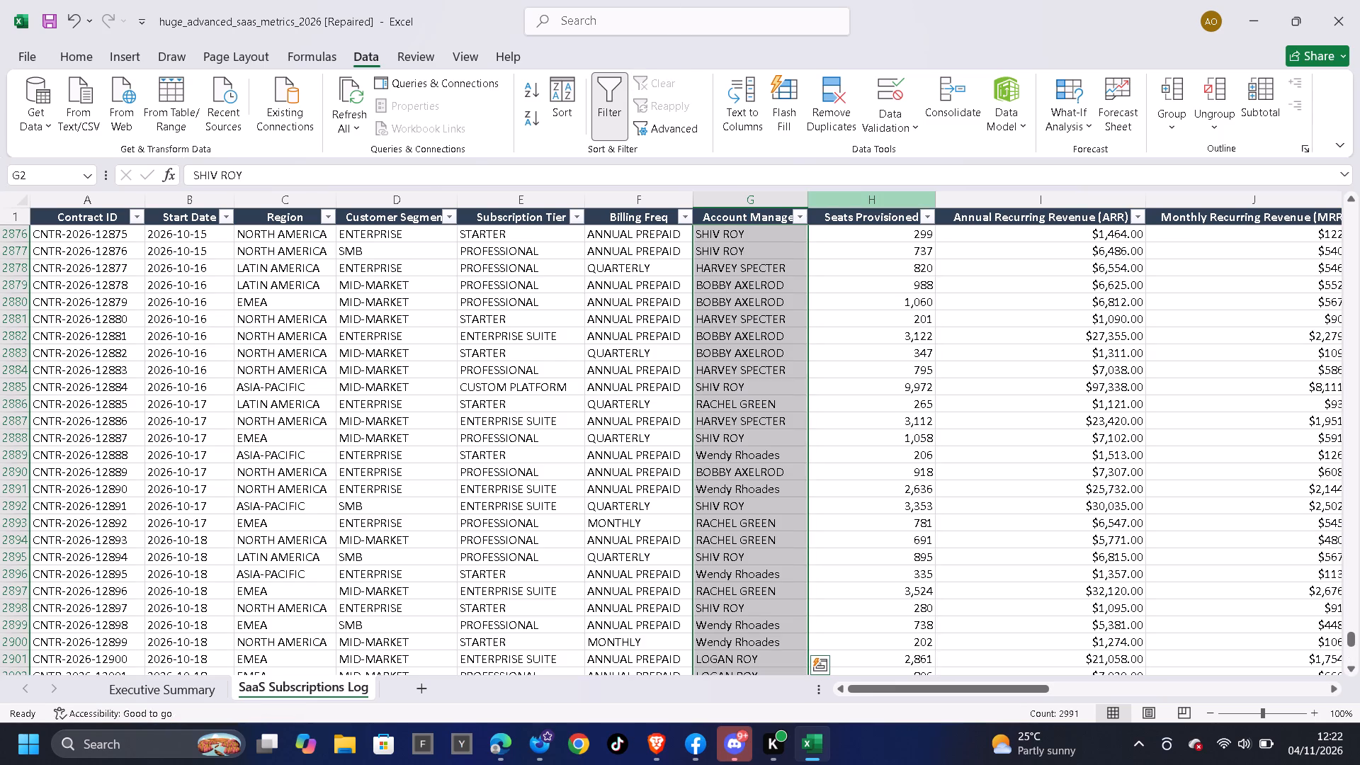
{"action": "left_click", "coordinate": [803, 218]}
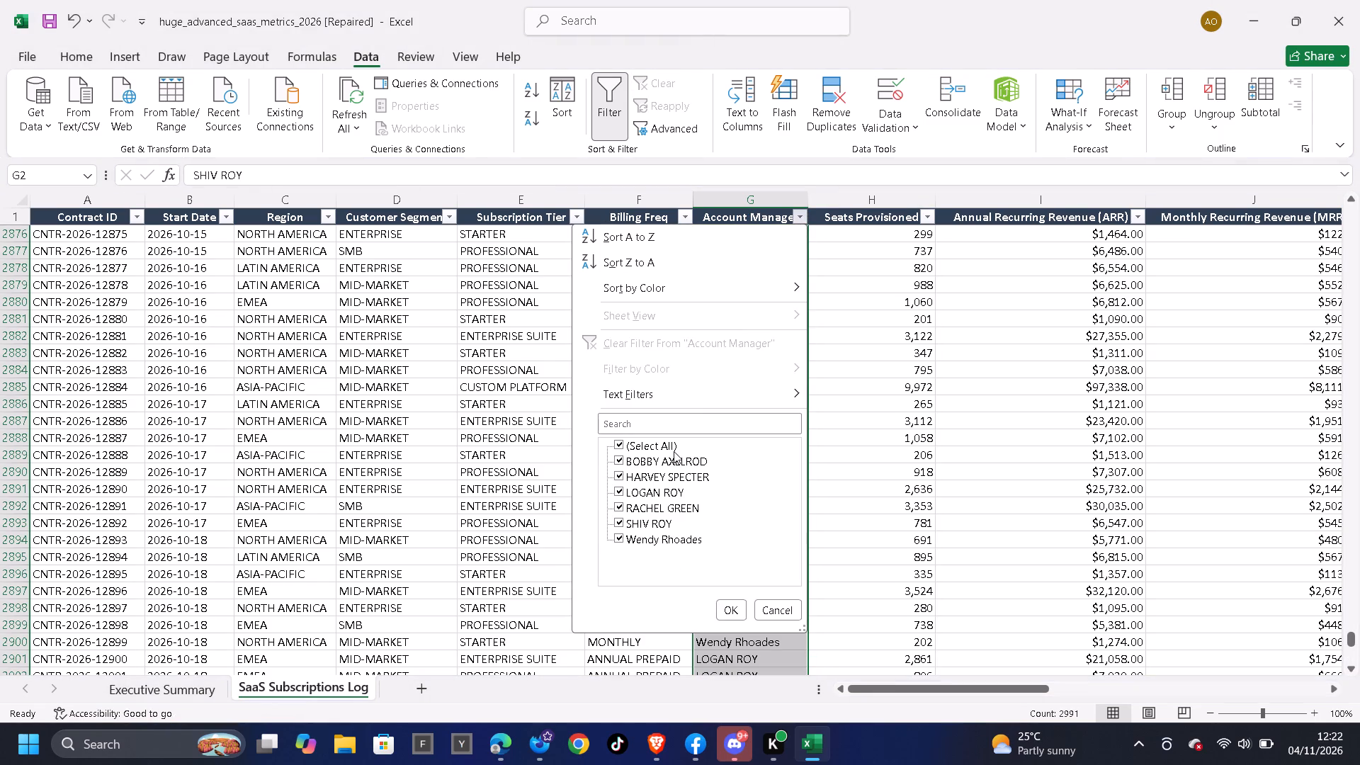
{"action": "left_click", "coordinate": [674, 451]}
{"action": "left_click", "coordinate": [662, 538]}
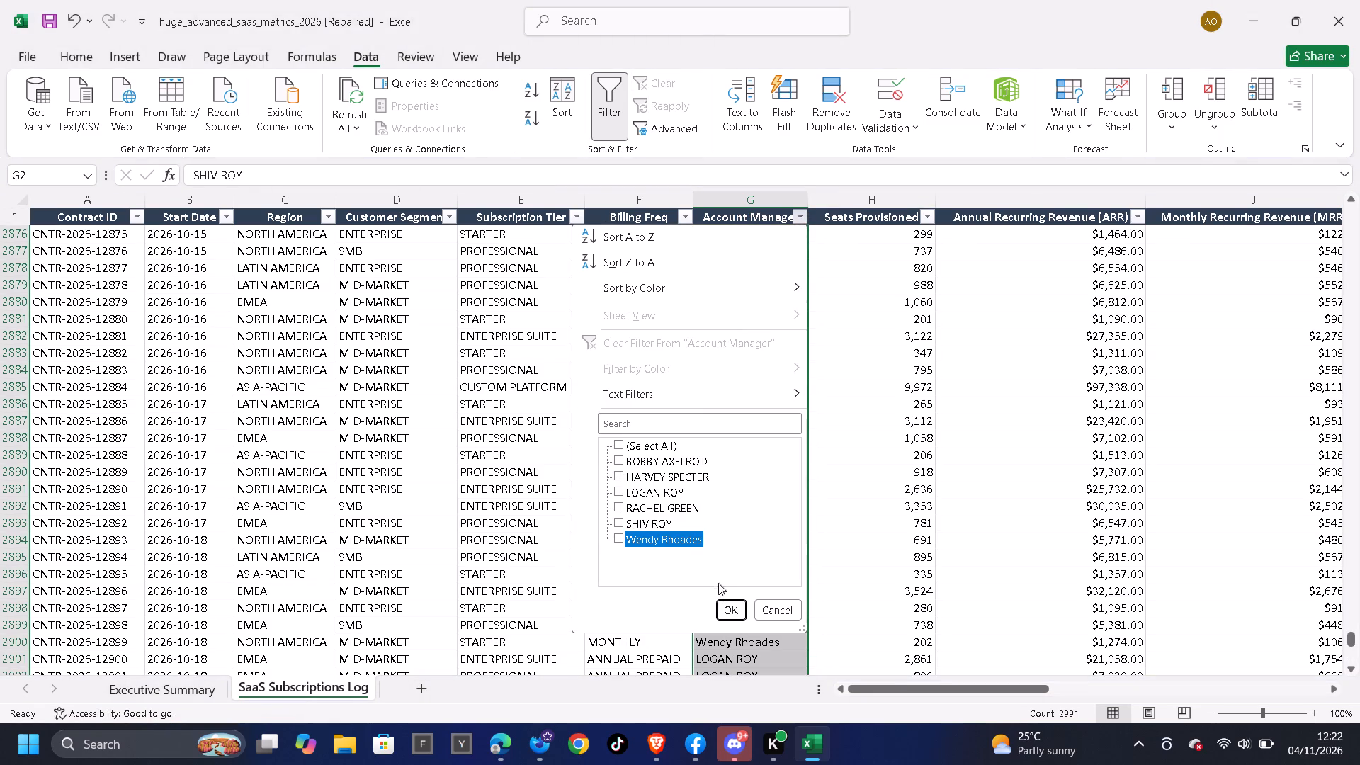
{"action": "left_click", "coordinate": [730, 611]}
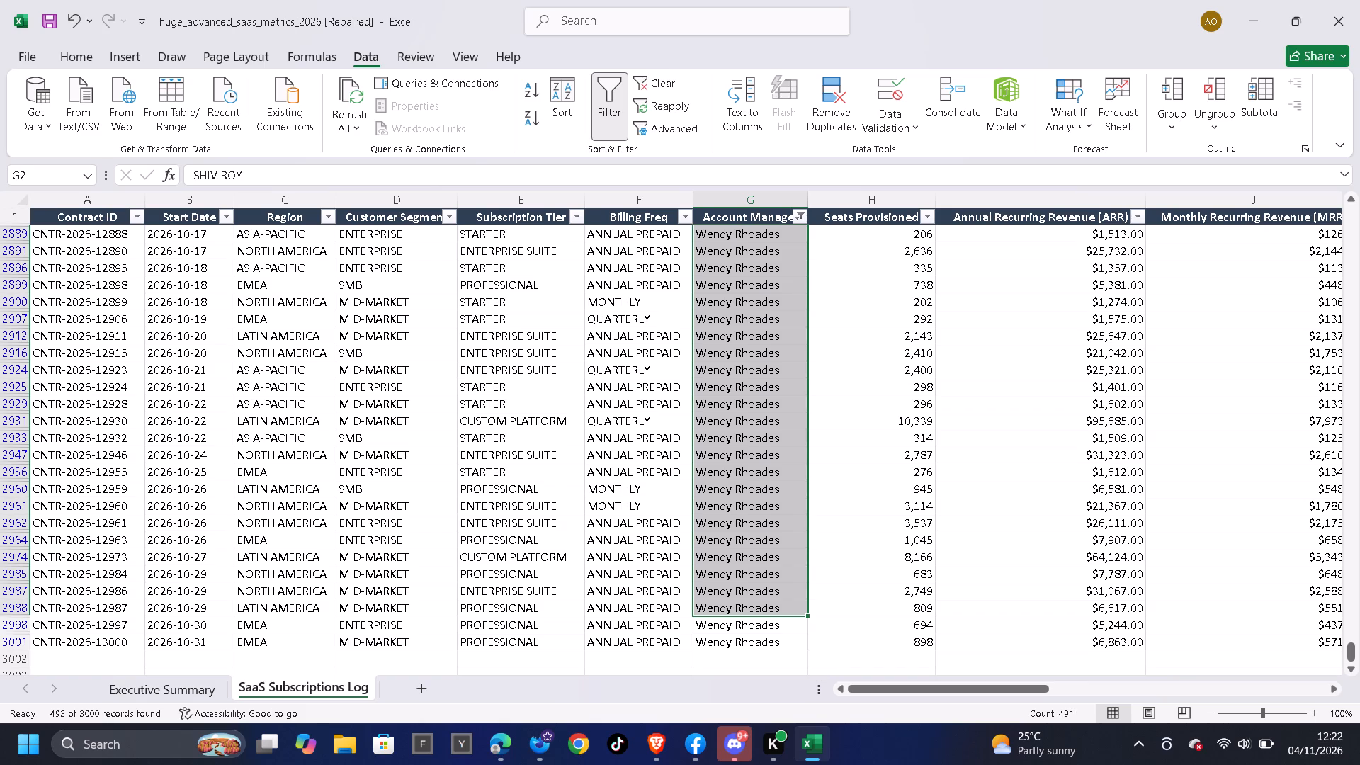
Enter Wendy's full name in uppercase in the first filtered Account Manager cell and fill it down through all the filtered rows.
{"action": "left_click", "coordinate": [749, 218]}
{"action": "key", "text": "Down"}
{"action": "key", "text": "Up"}
{"action": "key", "text": "Down"}
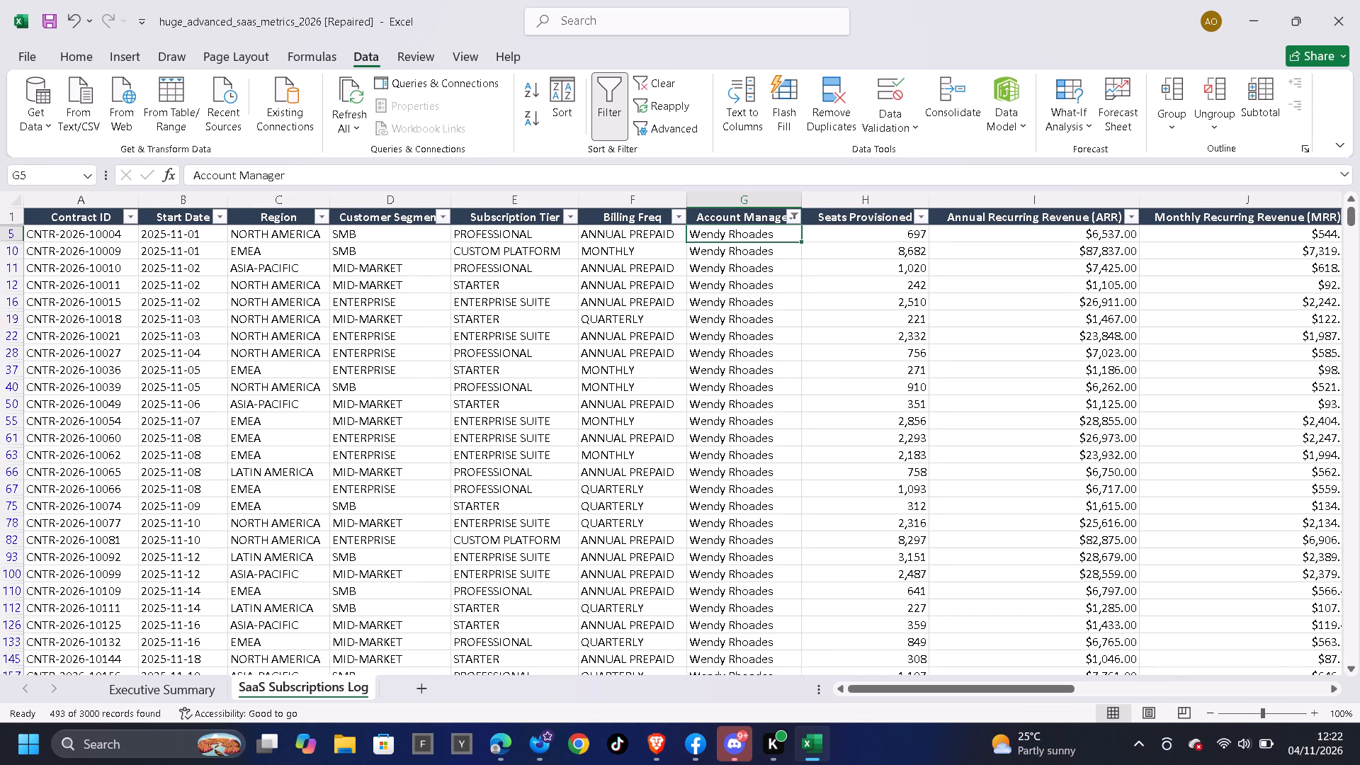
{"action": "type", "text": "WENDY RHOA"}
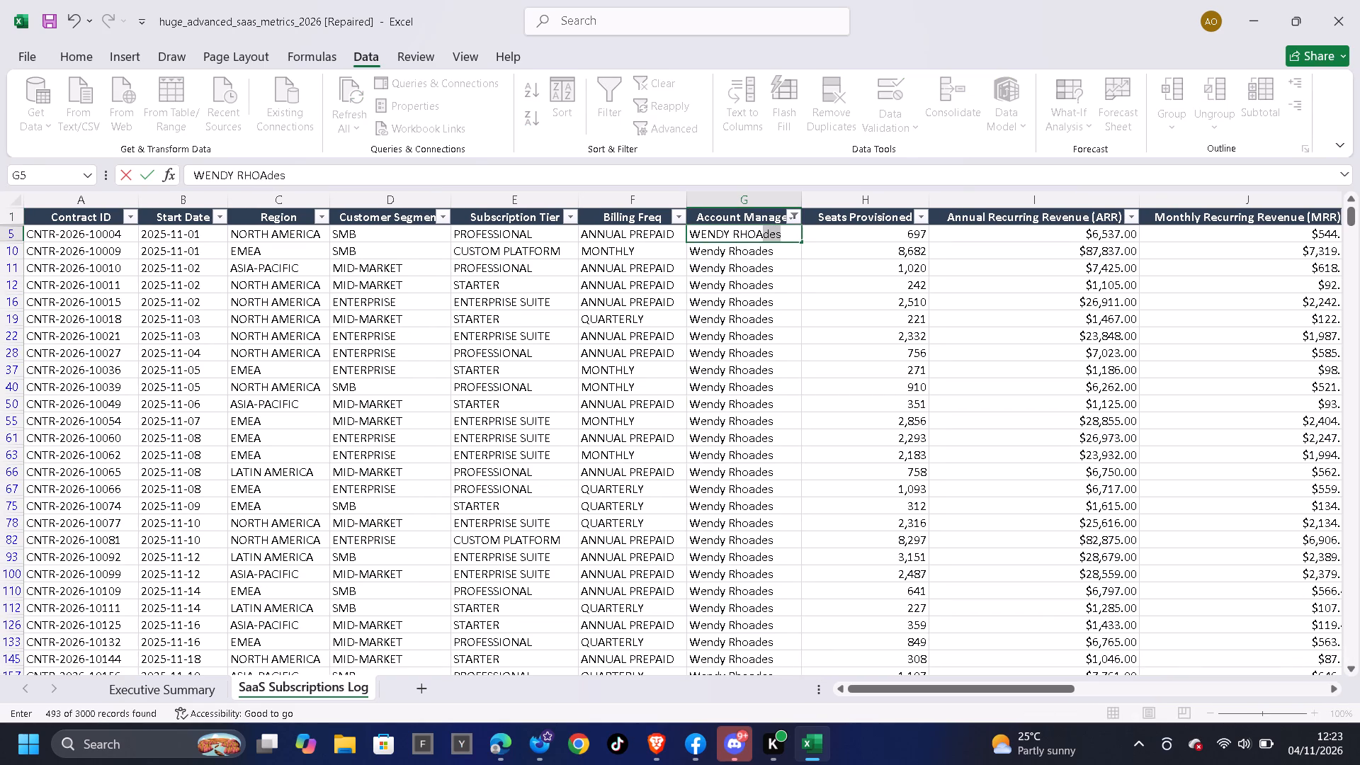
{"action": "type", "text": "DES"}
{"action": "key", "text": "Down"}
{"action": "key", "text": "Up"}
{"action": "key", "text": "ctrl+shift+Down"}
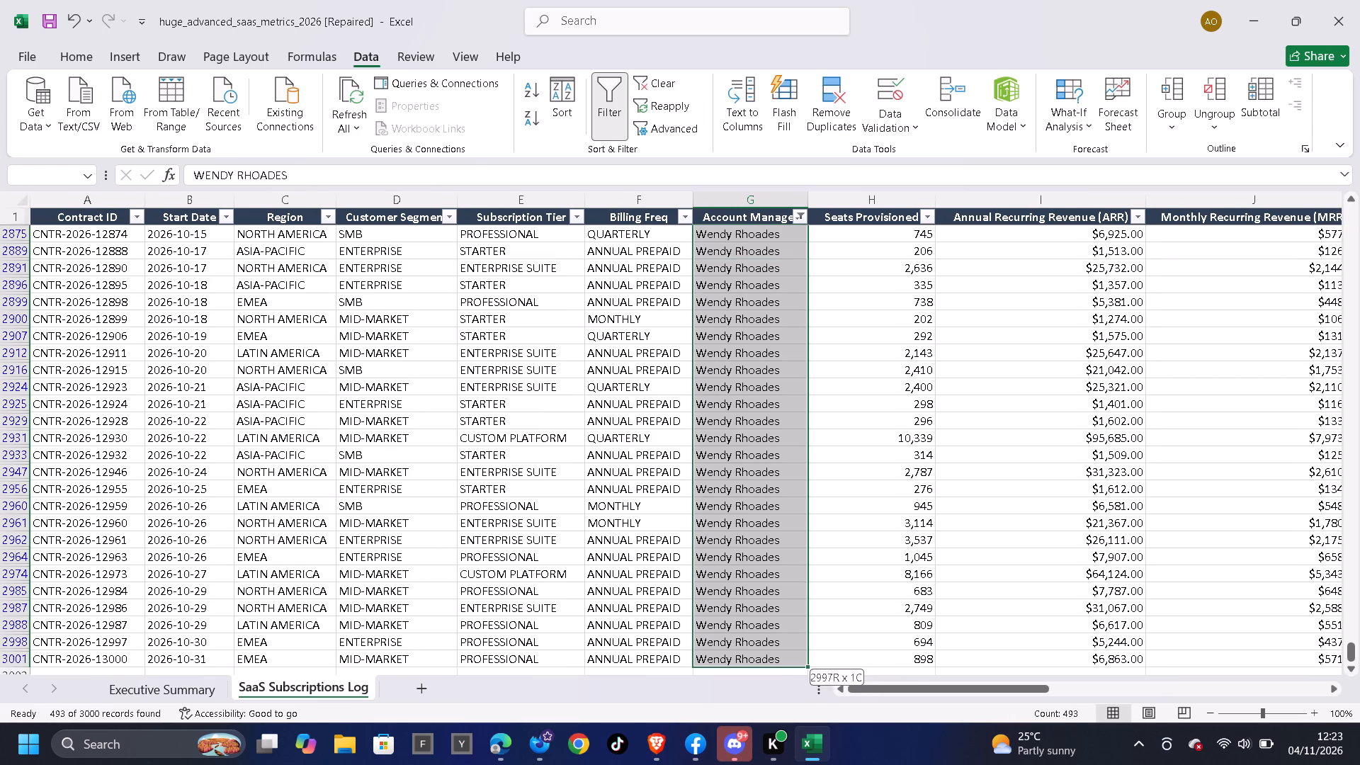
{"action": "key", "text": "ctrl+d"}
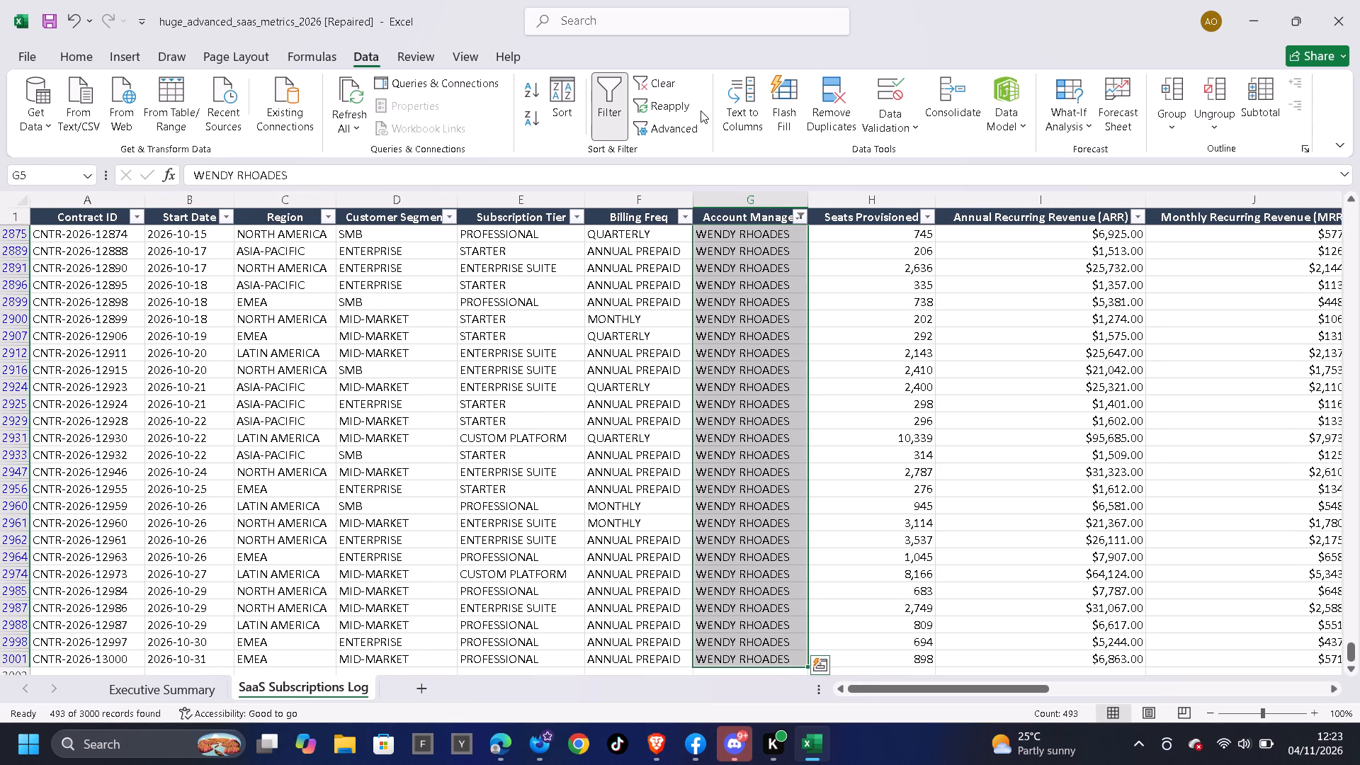
Clear the Account Manager filter on Wendy to show all the subscription rows.
{"action": "left_click", "coordinate": [664, 83]}
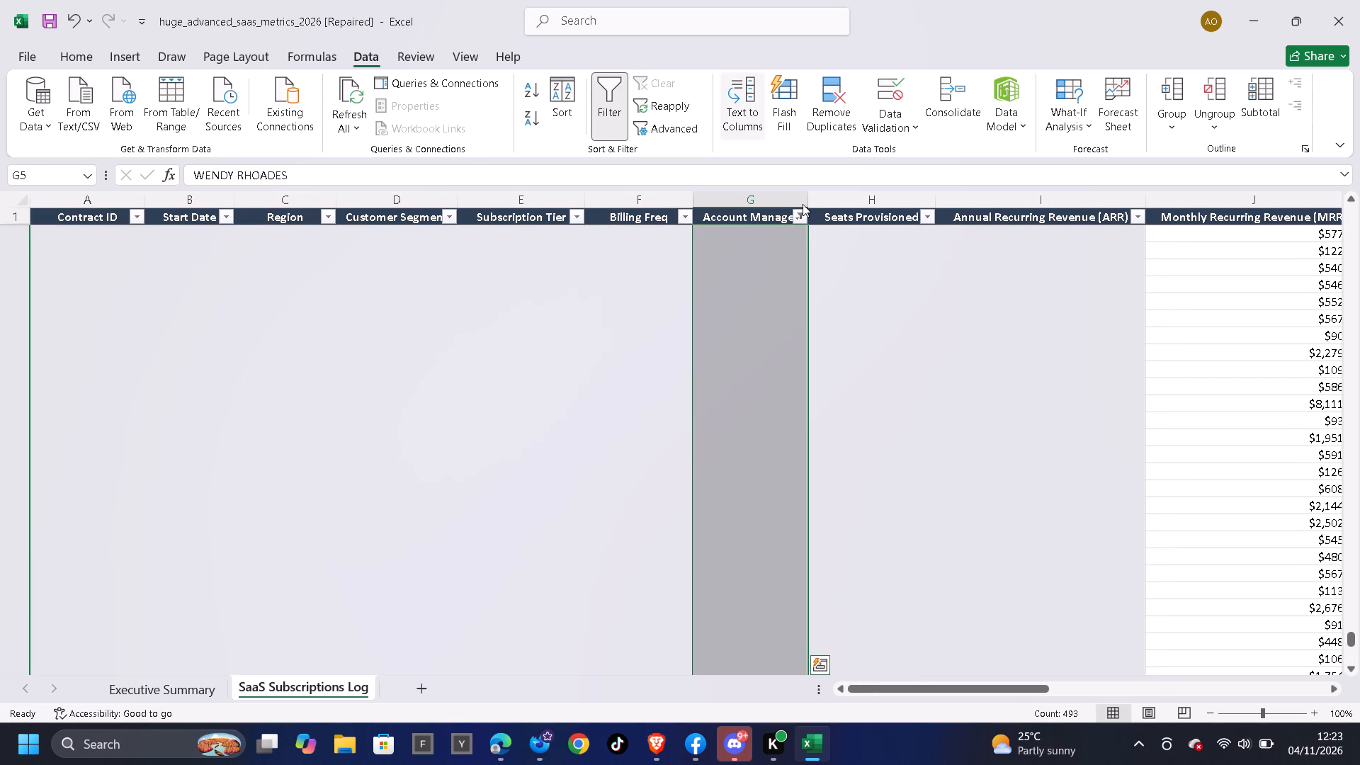
{"action": "left_click", "coordinate": [798, 209]}
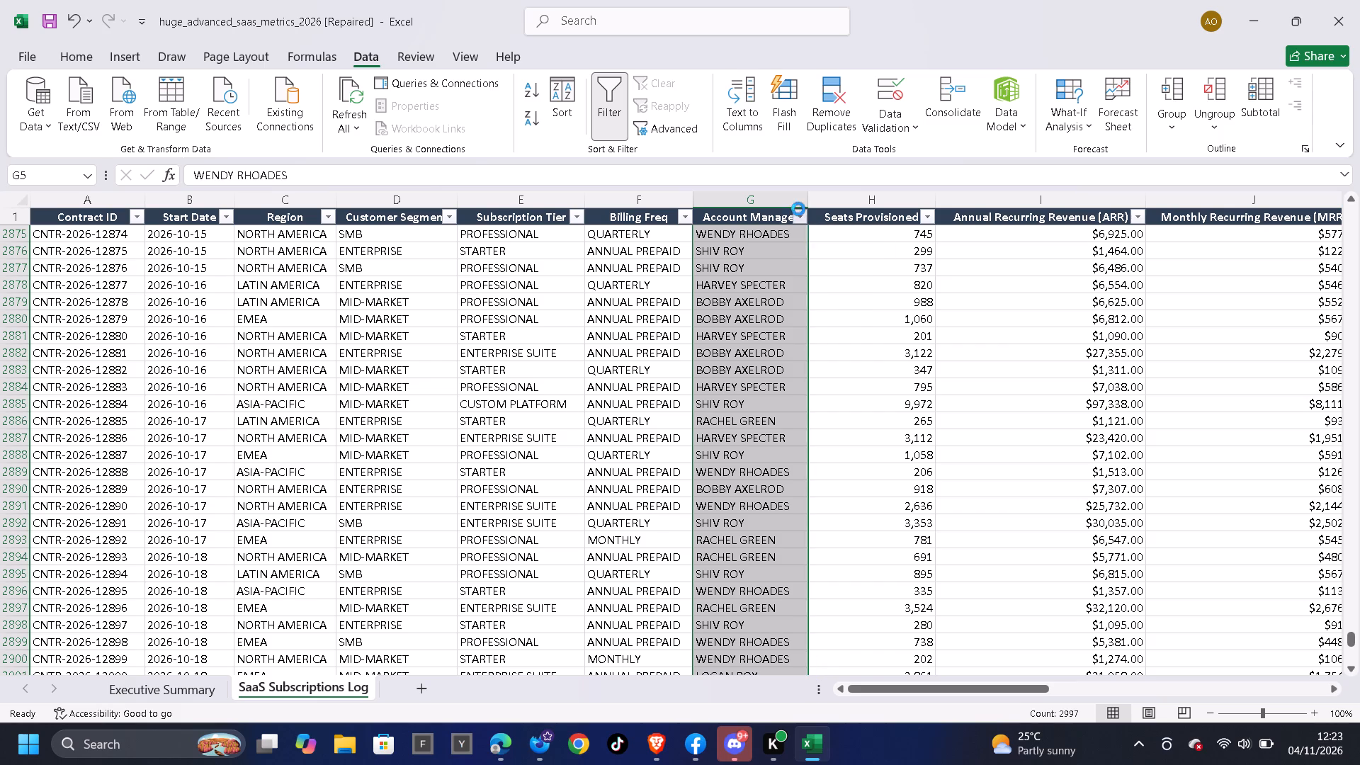
{"action": "left_click", "coordinate": [888, 330]}
Examine the remaining columns from Seats Provisioned through Churn Risk for text values not yet in uppercase.
{"action": "scroll", "coordinate": [888, 330], "scroll_direction": "down", "scroll_amount": 10}
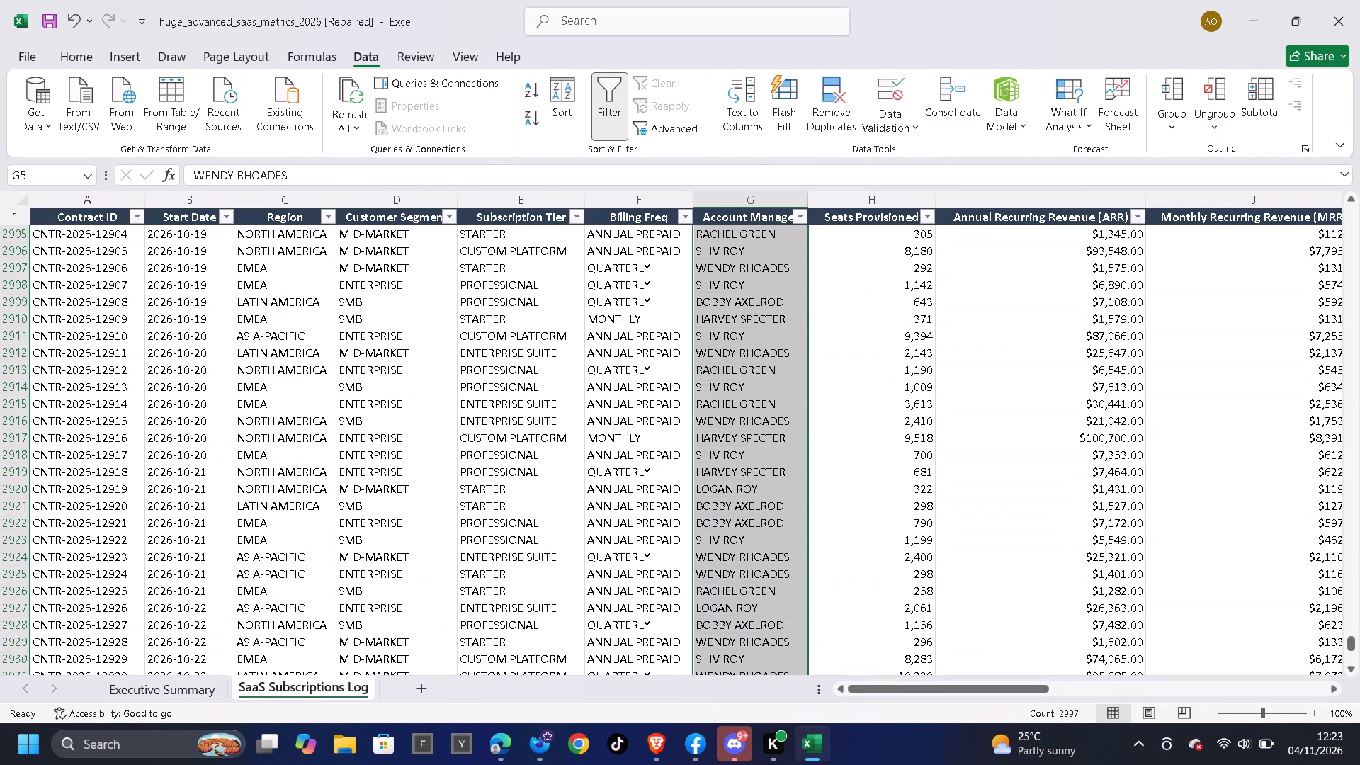
{"action": "left_click", "coordinate": [873, 214]}
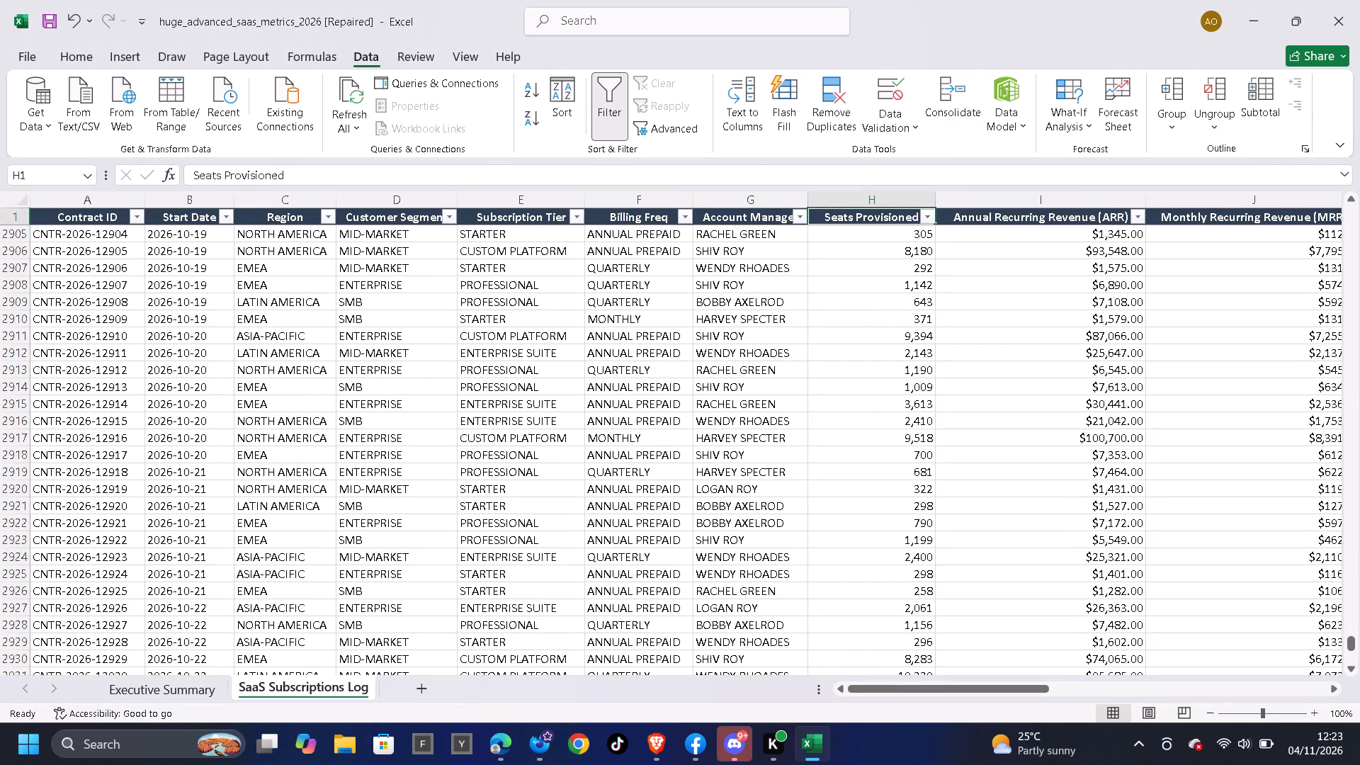
{"action": "left_click_drag", "start_coordinate": [1032, 687], "coordinate": [1093, 697]}
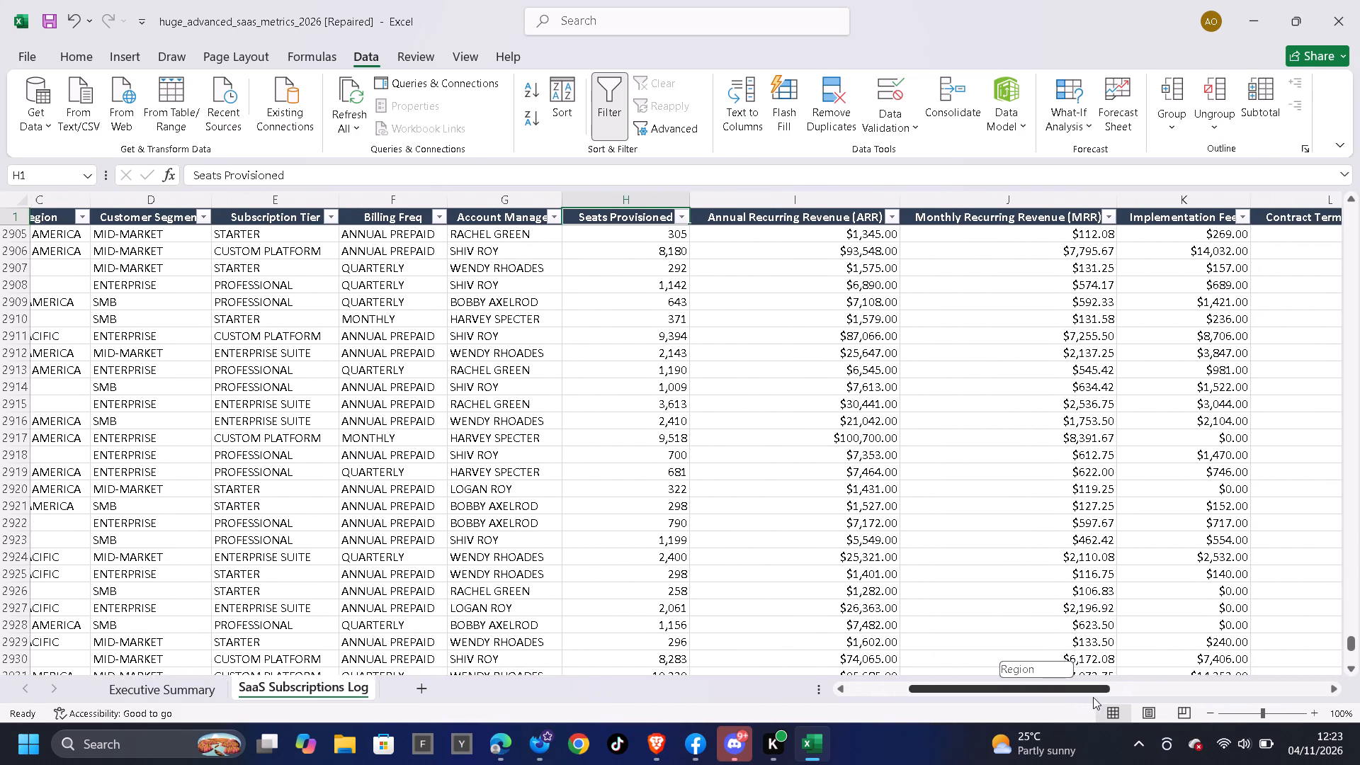
{"action": "left_click_drag", "start_coordinate": [1093, 697], "coordinate": [1351, 724]}
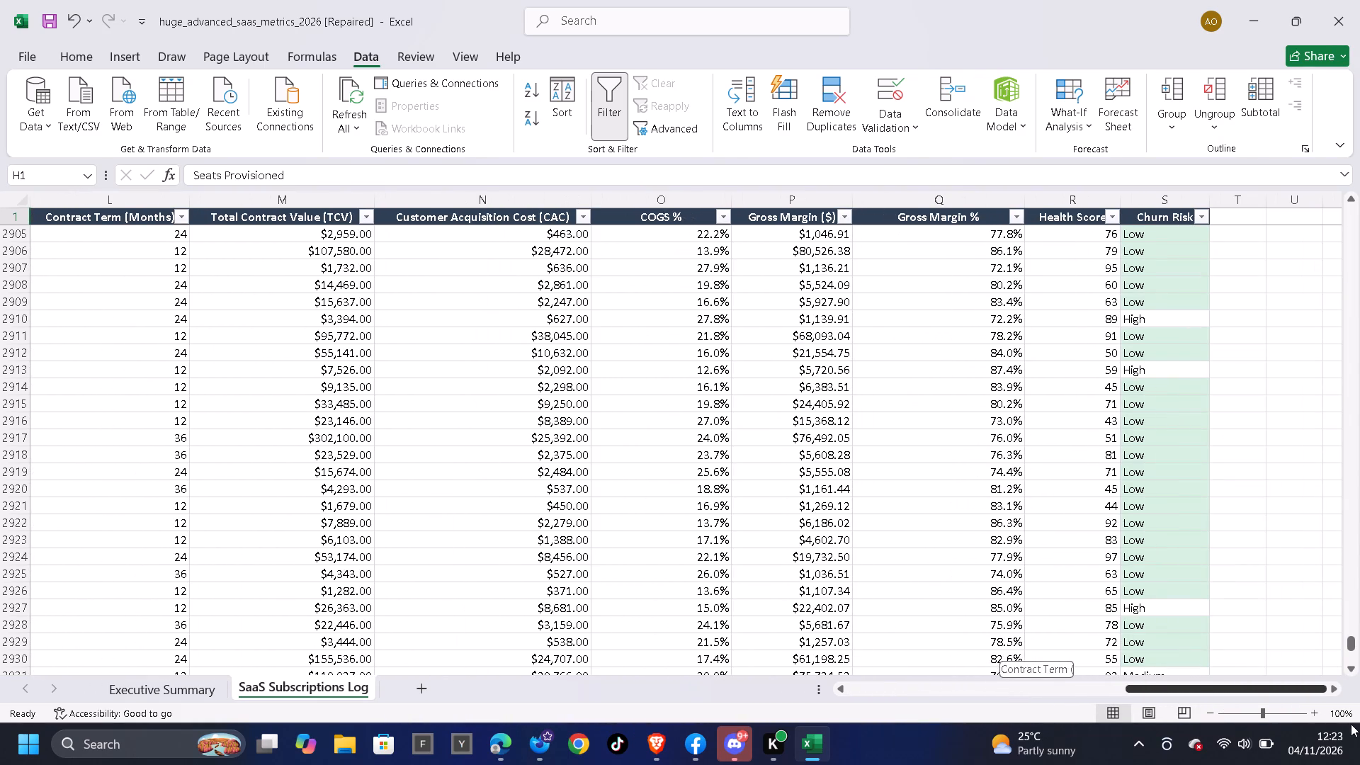
{"action": "left_click_drag", "start_coordinate": [1351, 724], "coordinate": [903, 666]}
{"action": "scroll", "coordinate": [678, 516], "scroll_direction": "down", "scroll_amount": 3}
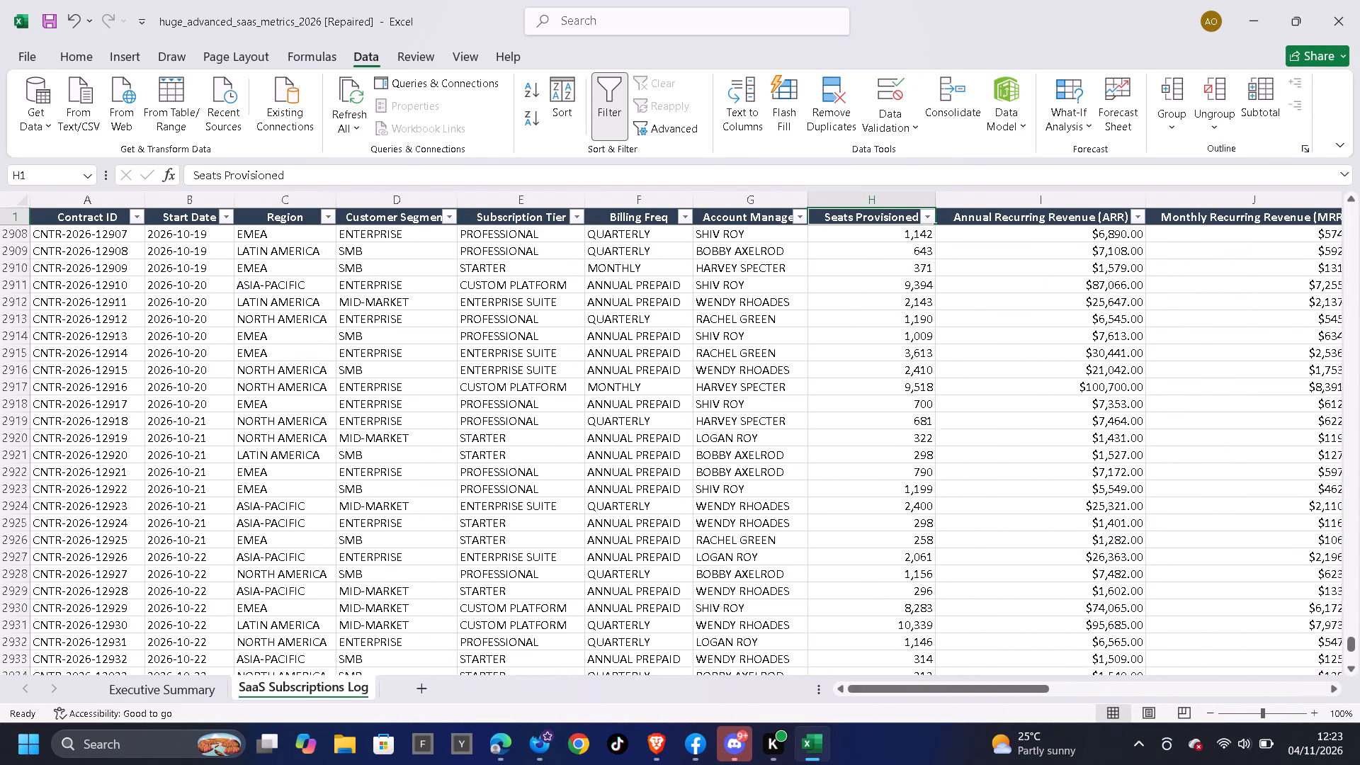
{"action": "scroll", "coordinate": [678, 516], "scroll_direction": "down", "scroll_amount": 11}
{"action": "scroll", "coordinate": [1053, 489], "scroll_direction": "up", "scroll_amount": 1}
{"action": "left_click", "coordinate": [1235, 463]}
{"action": "key", "text": "Right"}
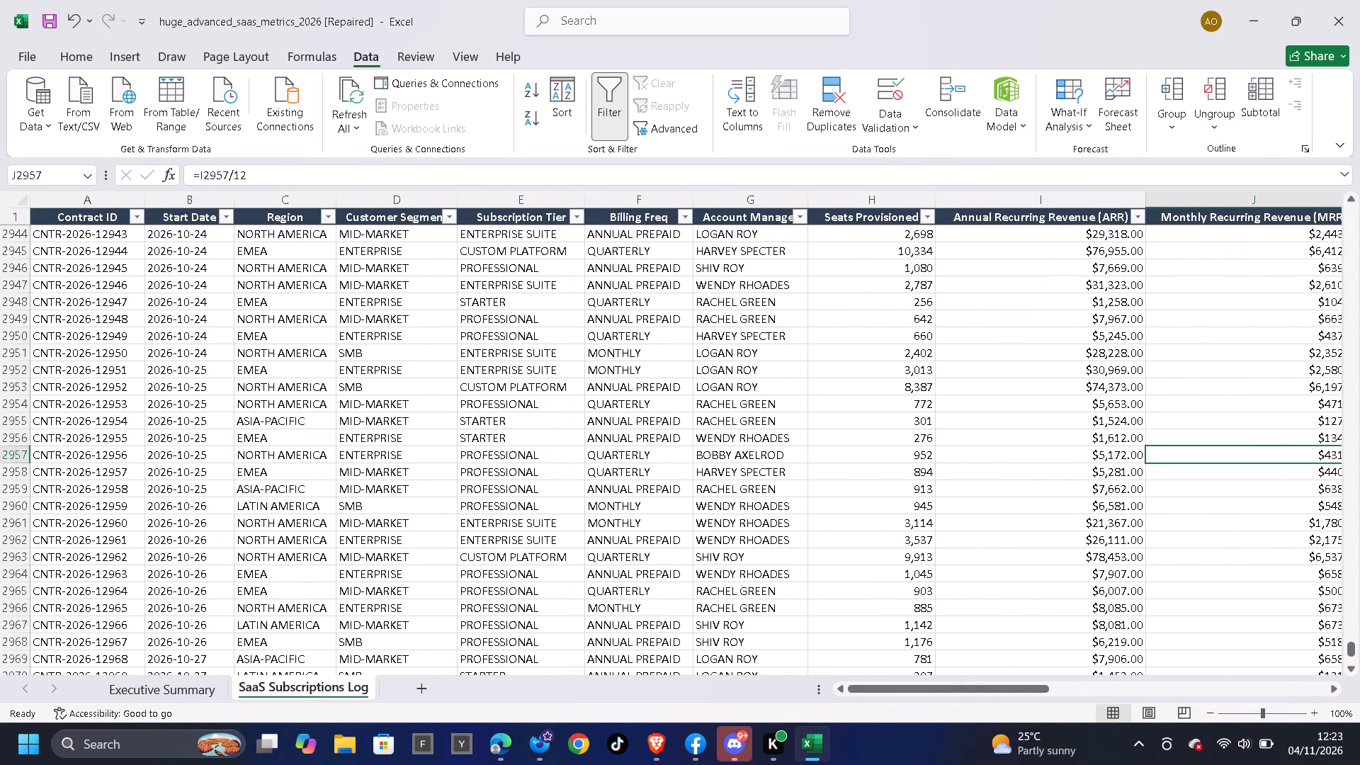
{"action": "key", "text": "Right"}
{"action": "key", "text": "Right"}
{"action": "key", "text": "Right"}
{"action": "key", "text": "Right"}
{"action": "key", "text": "Right"}
{"action": "key", "text": "Right"}
{"action": "key", "text": "Right"}
{"action": "key", "text": "Right"}
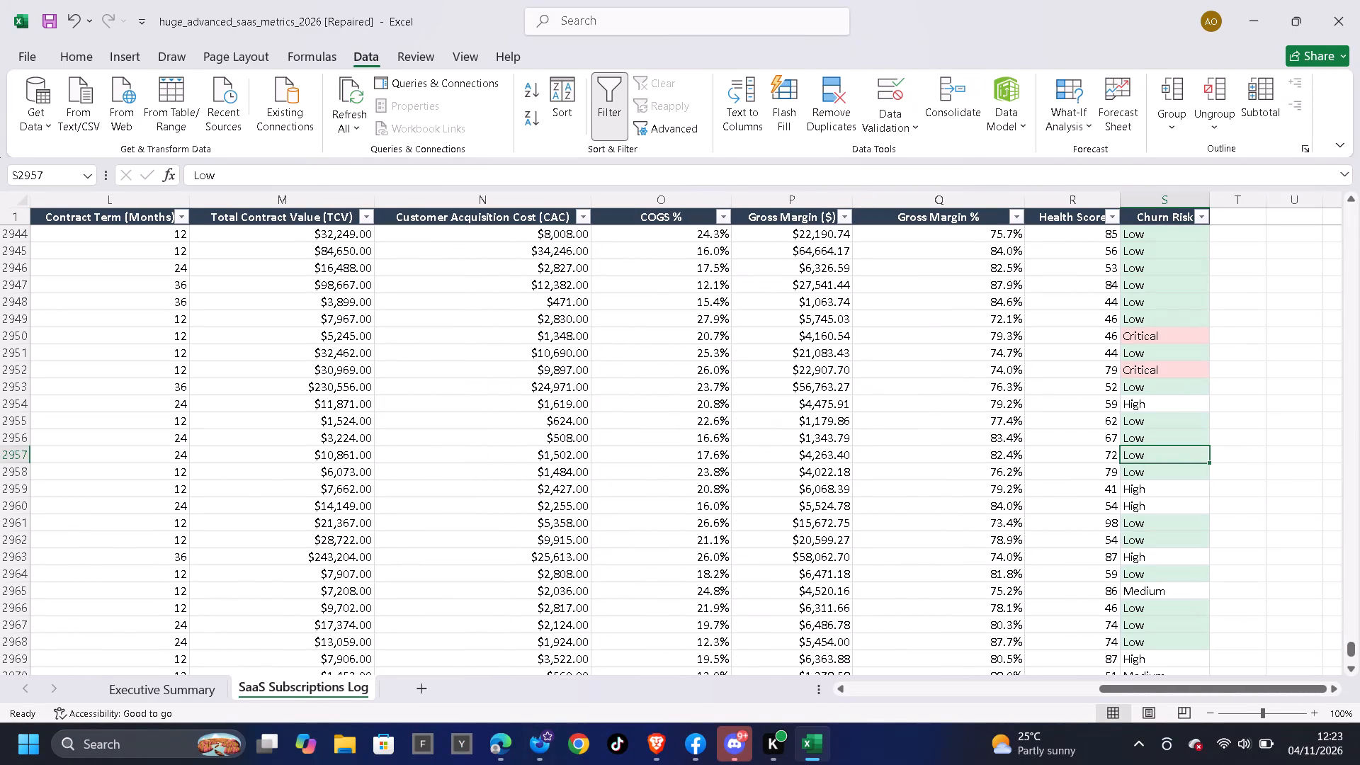
{"action": "scroll", "coordinate": [1233, 449], "scroll_direction": "down", "scroll_amount": 7}
{"action": "scroll", "coordinate": [1344, 527], "scroll_direction": "down", "scroll_amount": 3}
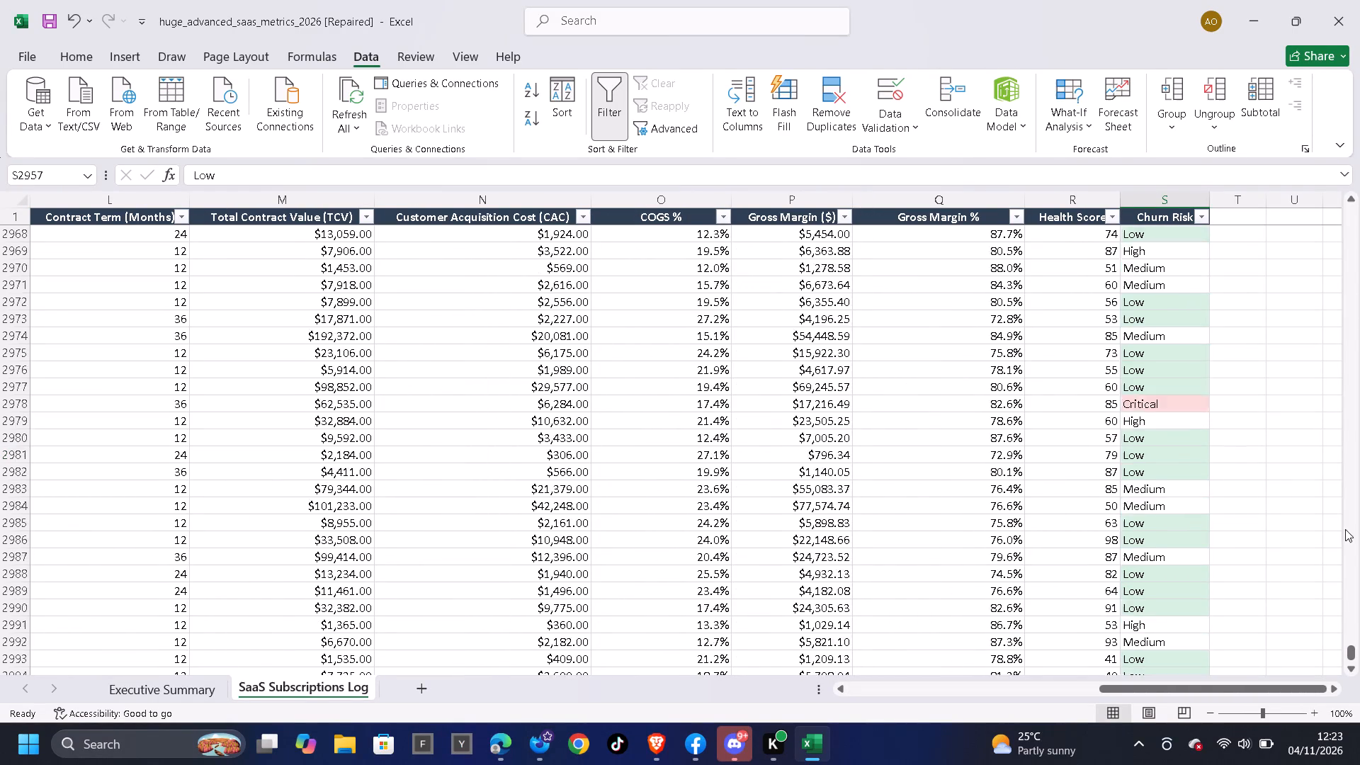
Total the Seats Provisioned column with a SUM of H2:H3001 in cell H3002, directly below the last contract row.
{"action": "scroll", "coordinate": [1345, 529], "scroll_direction": "down", "scroll_amount": 8}
{"action": "scroll", "coordinate": [1339, 567], "scroll_direction": "up", "scroll_amount": 3}
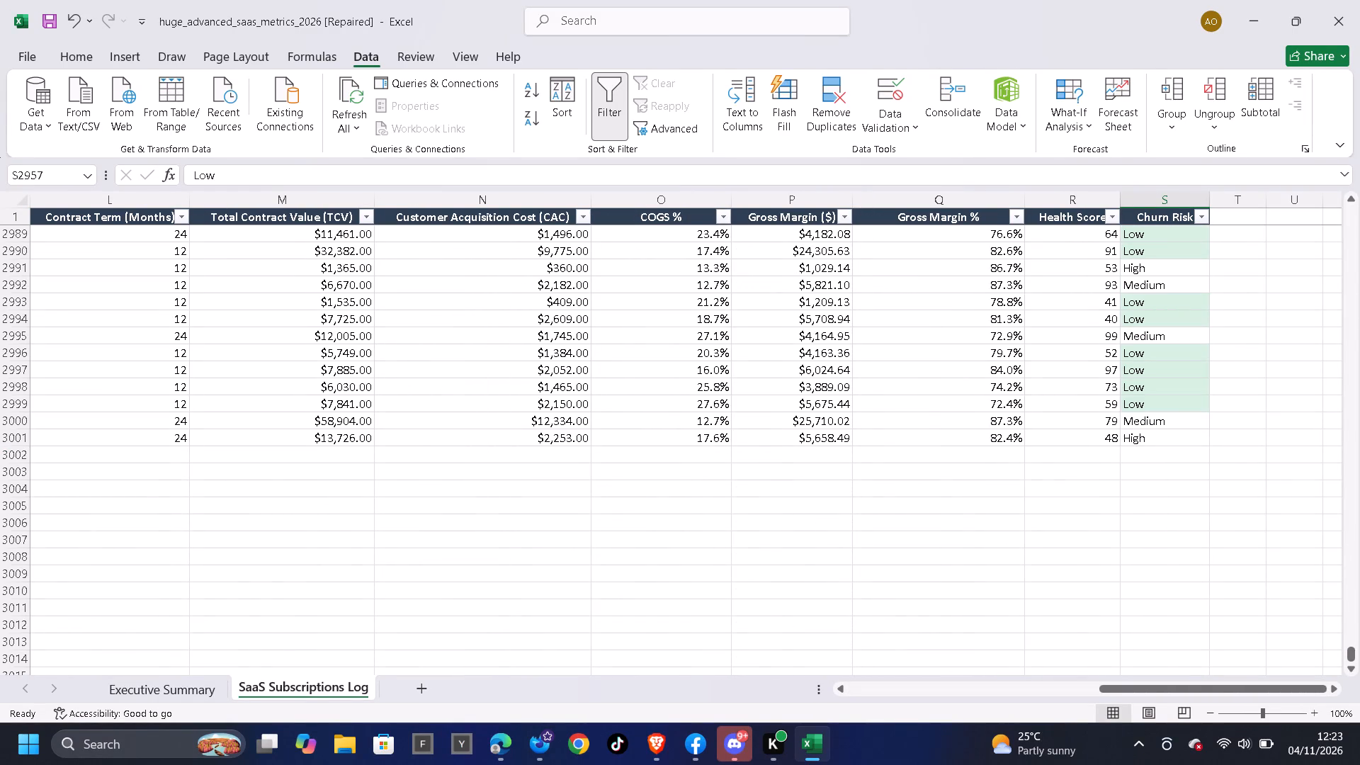
{"action": "left_click_drag", "start_coordinate": [1157, 688], "coordinate": [784, 730]}
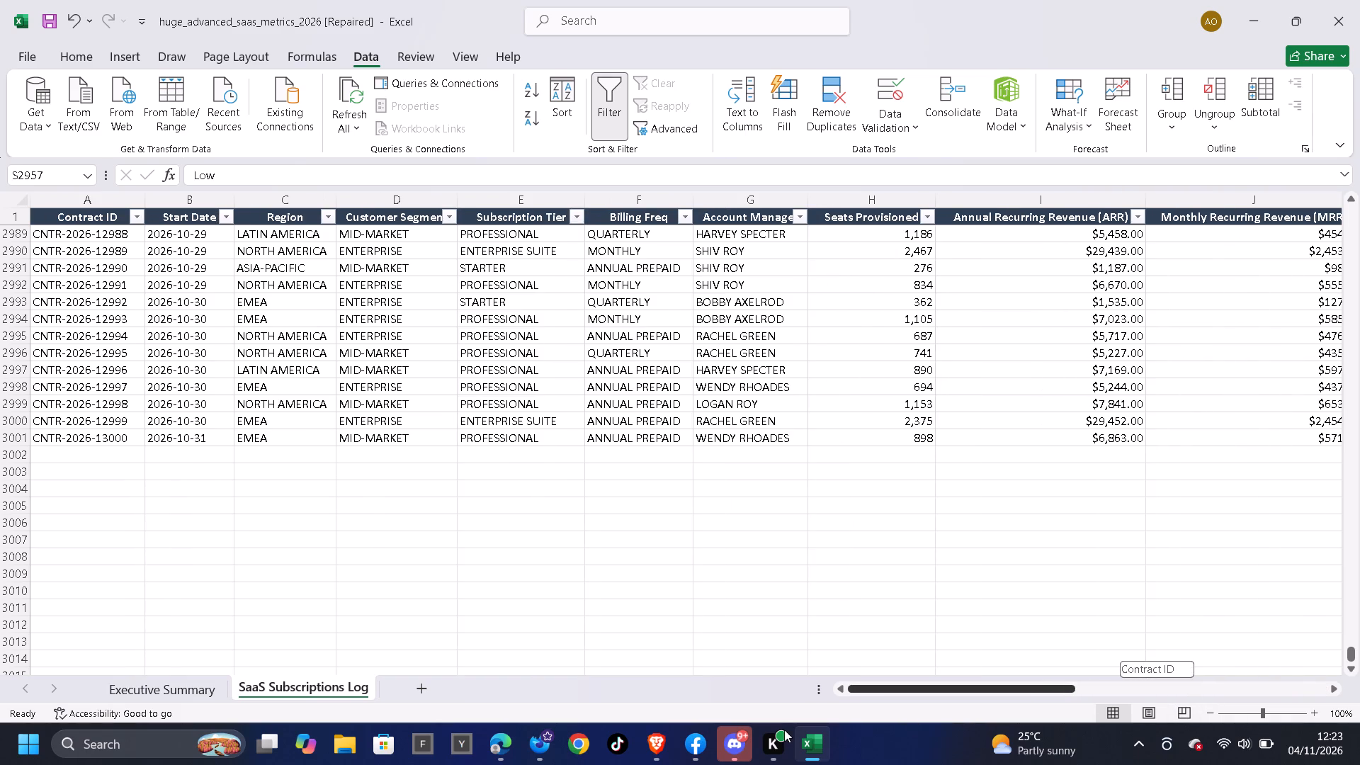
{"action": "left_click_drag", "start_coordinate": [784, 730], "coordinate": [784, 729]}
{"action": "scroll", "coordinate": [261, 531], "scroll_direction": "up", "scroll_amount": 1}
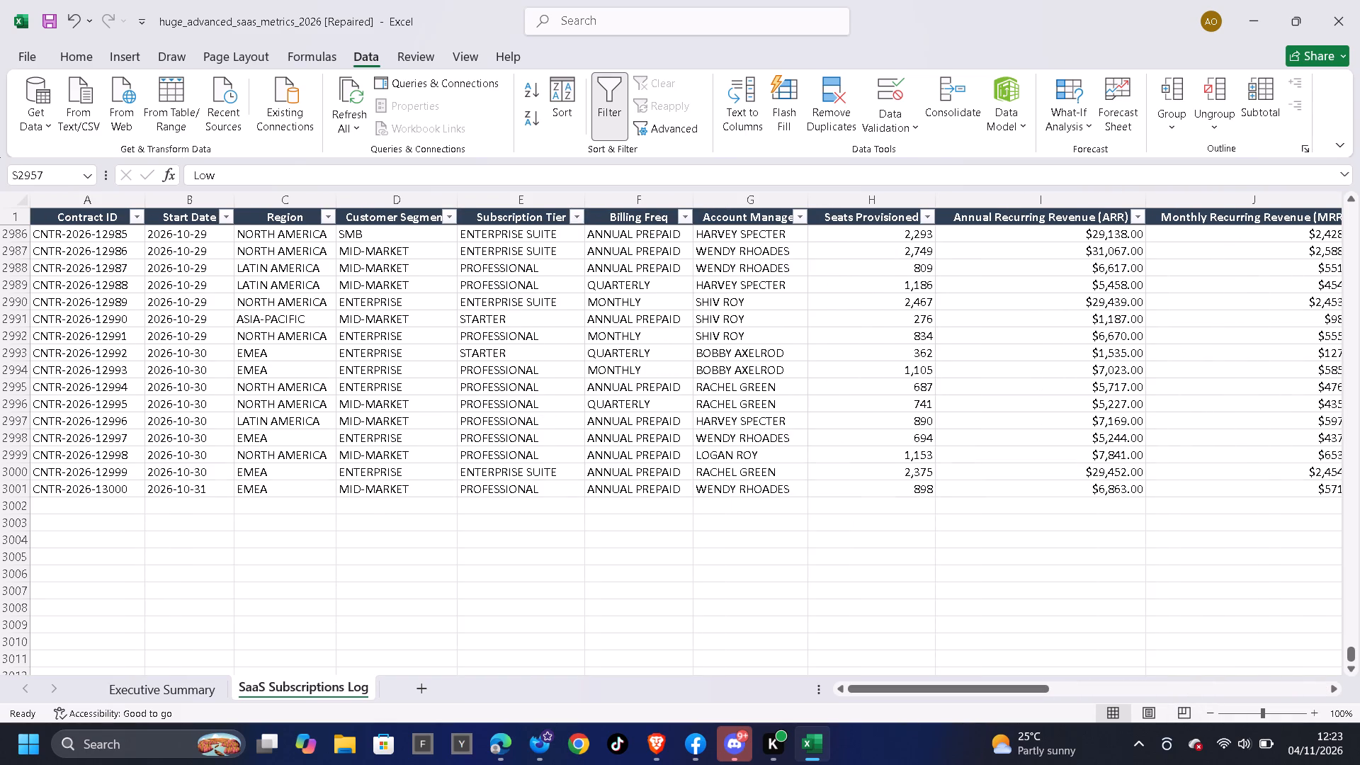
{"action": "left_click", "coordinate": [902, 505]}
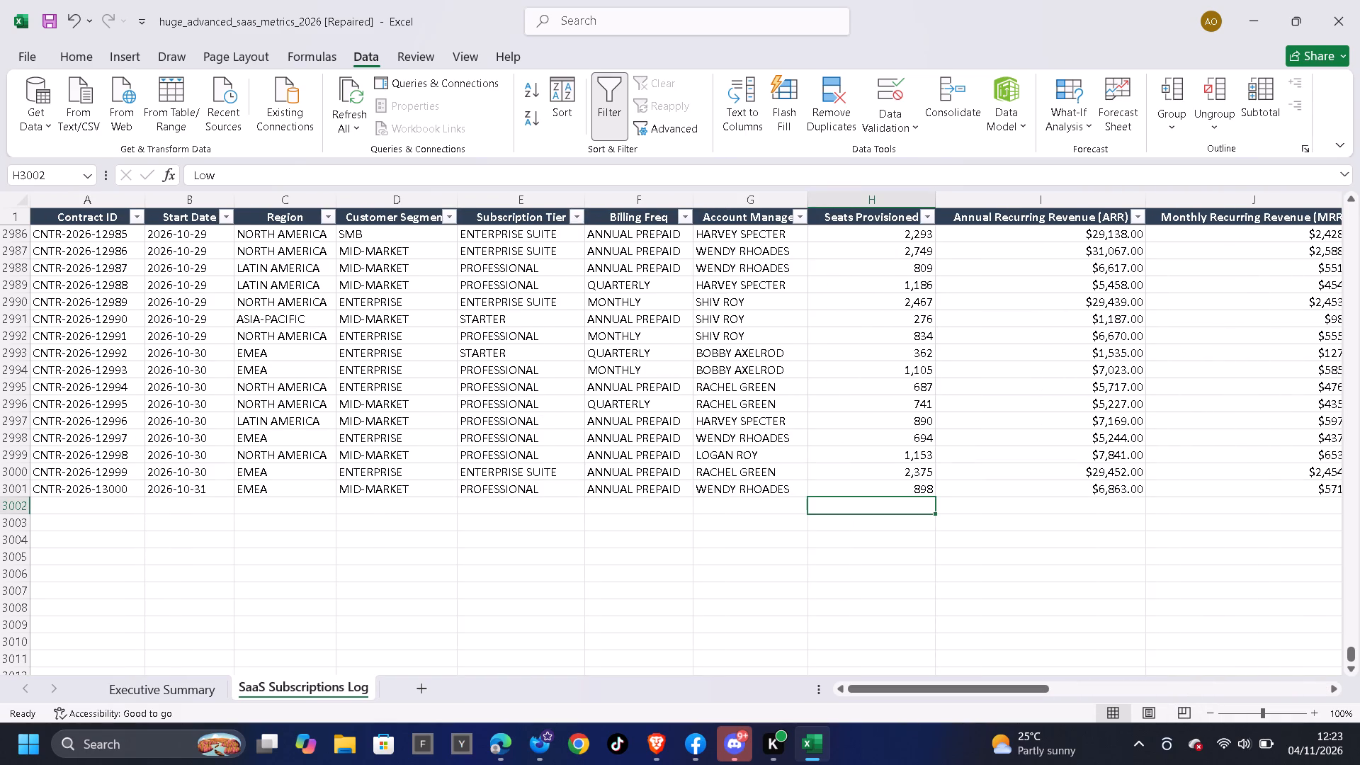
{"action": "left_click", "coordinate": [74, 55]}
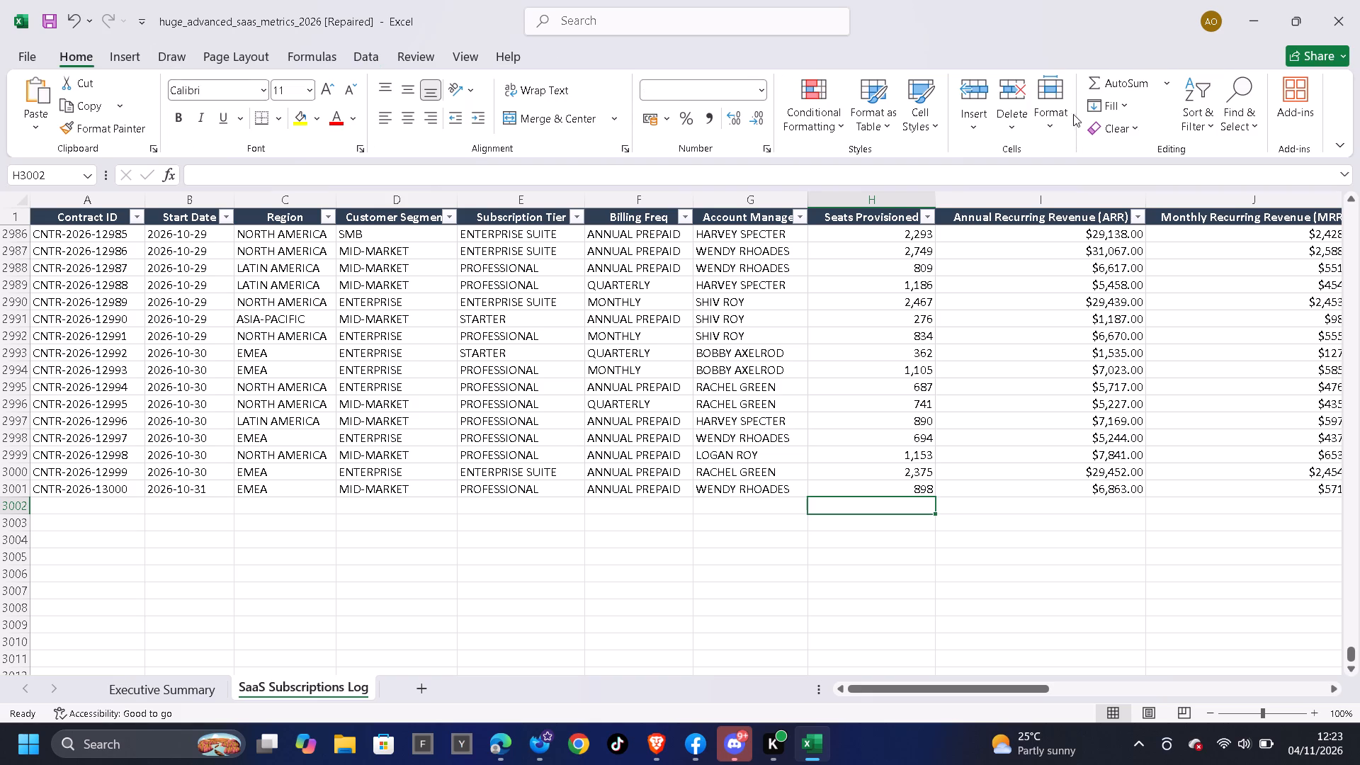
{"action": "left_click", "coordinate": [1116, 86]}
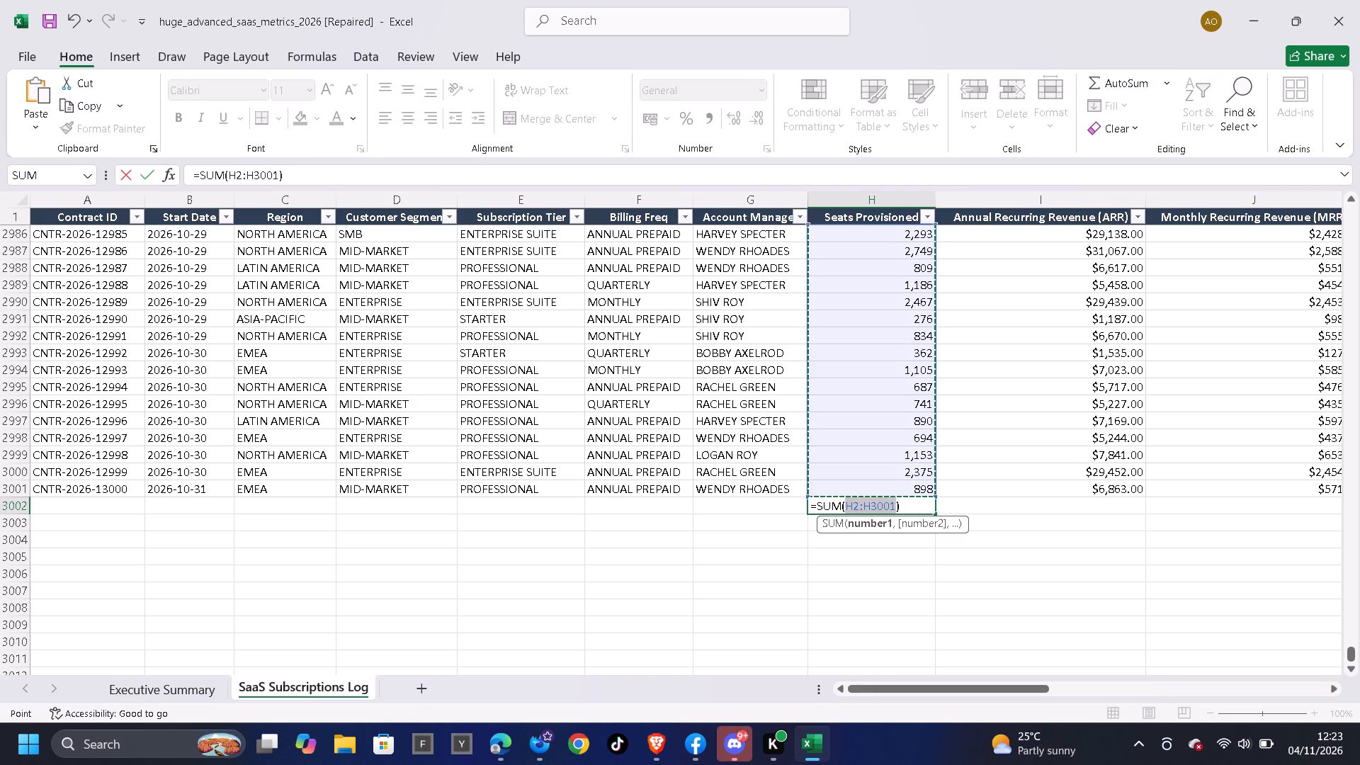
{"action": "key", "text": "Return"}
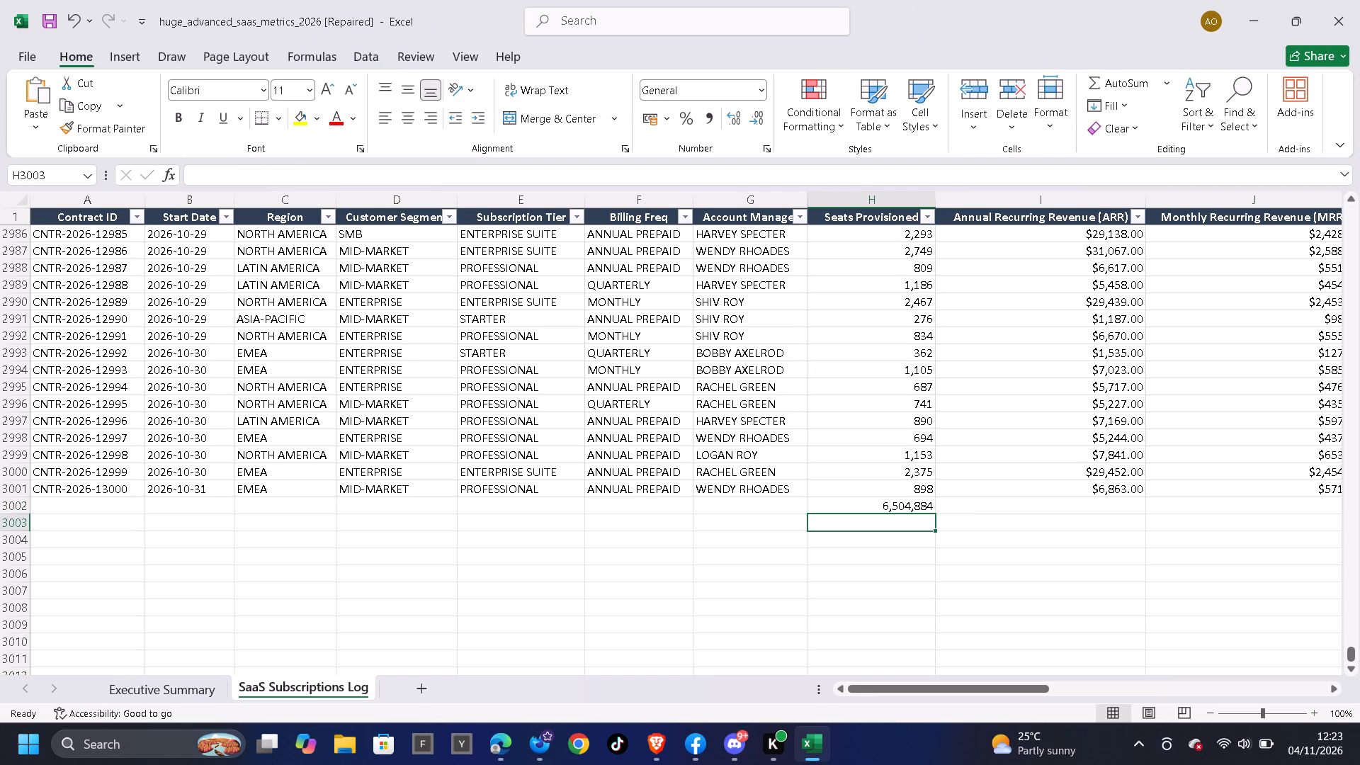
Add SUM totals for the Annual Recurring Revenue and Monthly Recurring Revenue columns in I3002 and J3002, covering rows 2 to 3001.
{"action": "left_click", "coordinate": [1043, 509]}
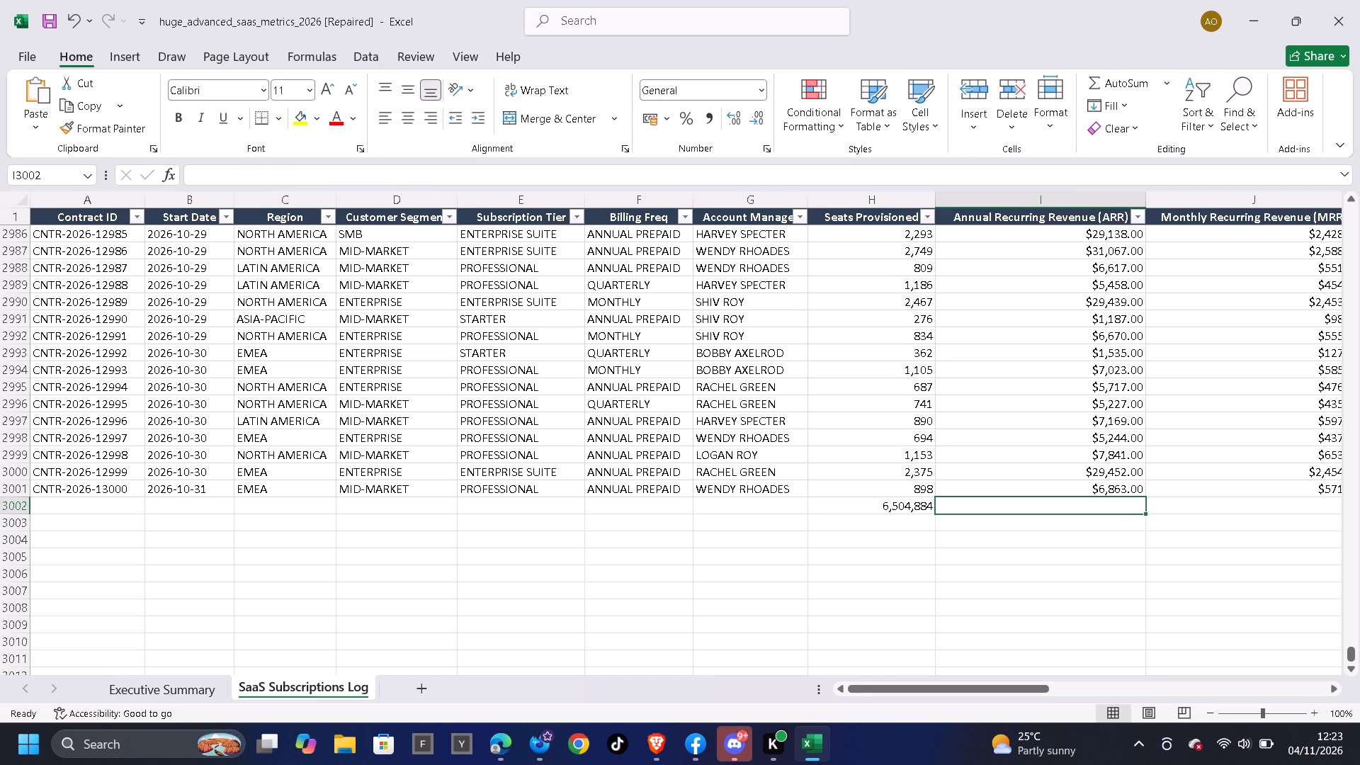
{"action": "left_click", "coordinate": [1127, 84]}
{"action": "key", "text": "Return"}
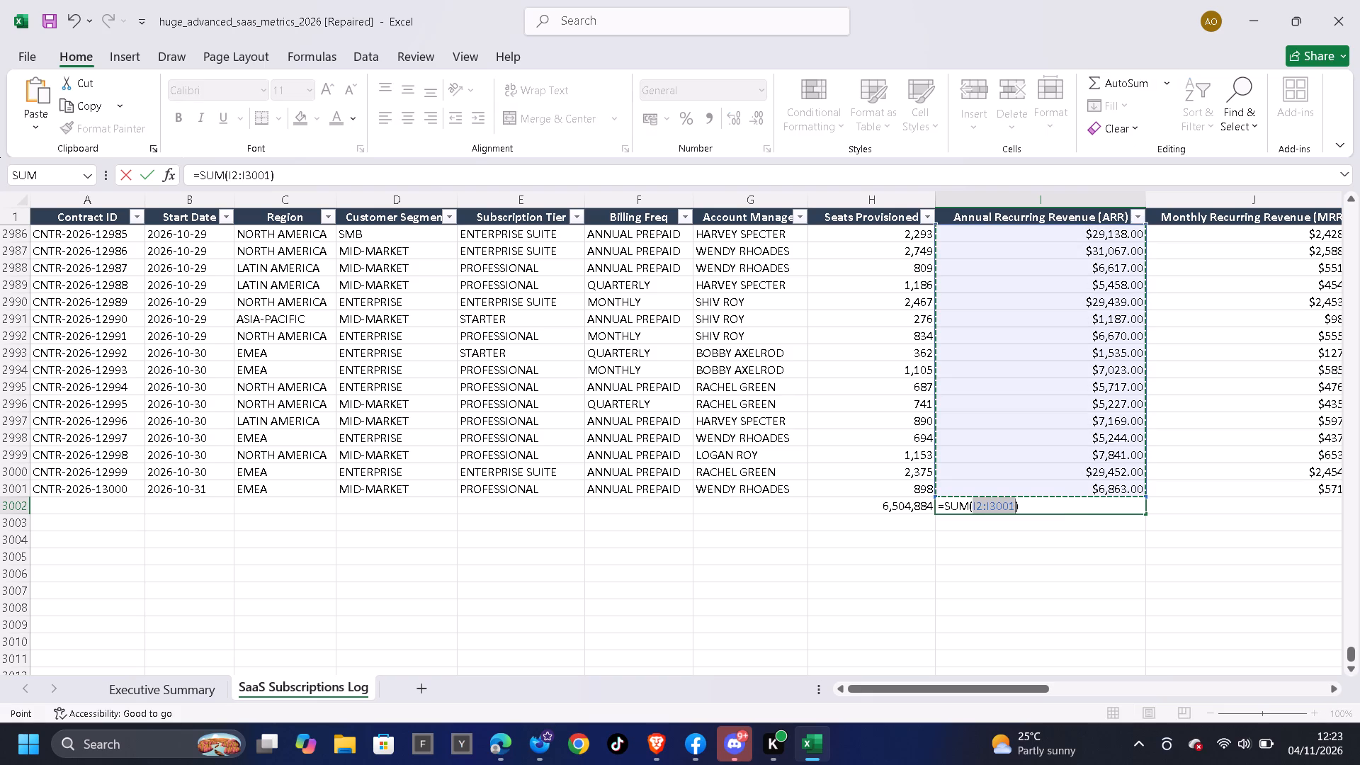
{"action": "left_click", "coordinate": [1232, 506]}
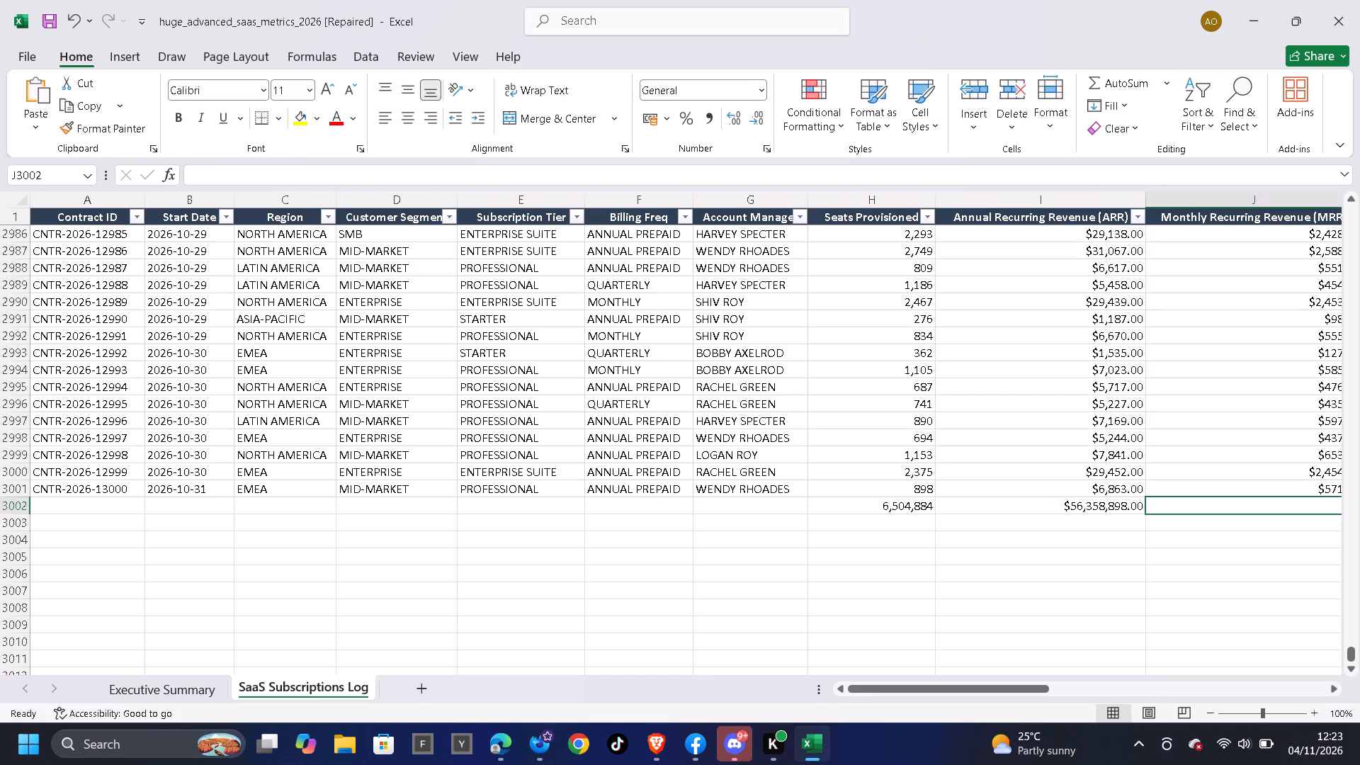
{"action": "left_click", "coordinate": [1121, 81]}
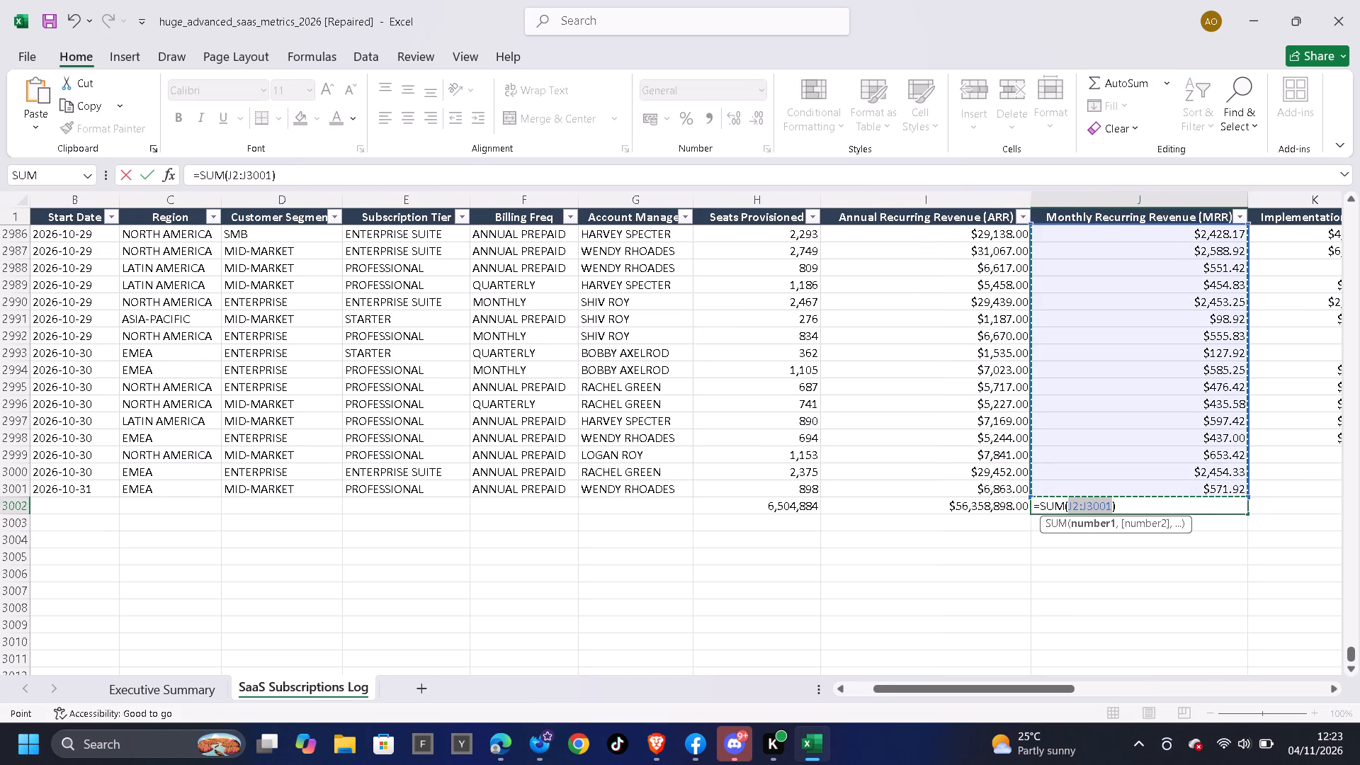
{"action": "key", "text": "Return"}
Add SUM totals for the Implementation Fee and Contract Term (Months) columns in K3002 and L3002, covering rows 2 to 3001.
{"action": "left_click", "coordinate": [1286, 511]}
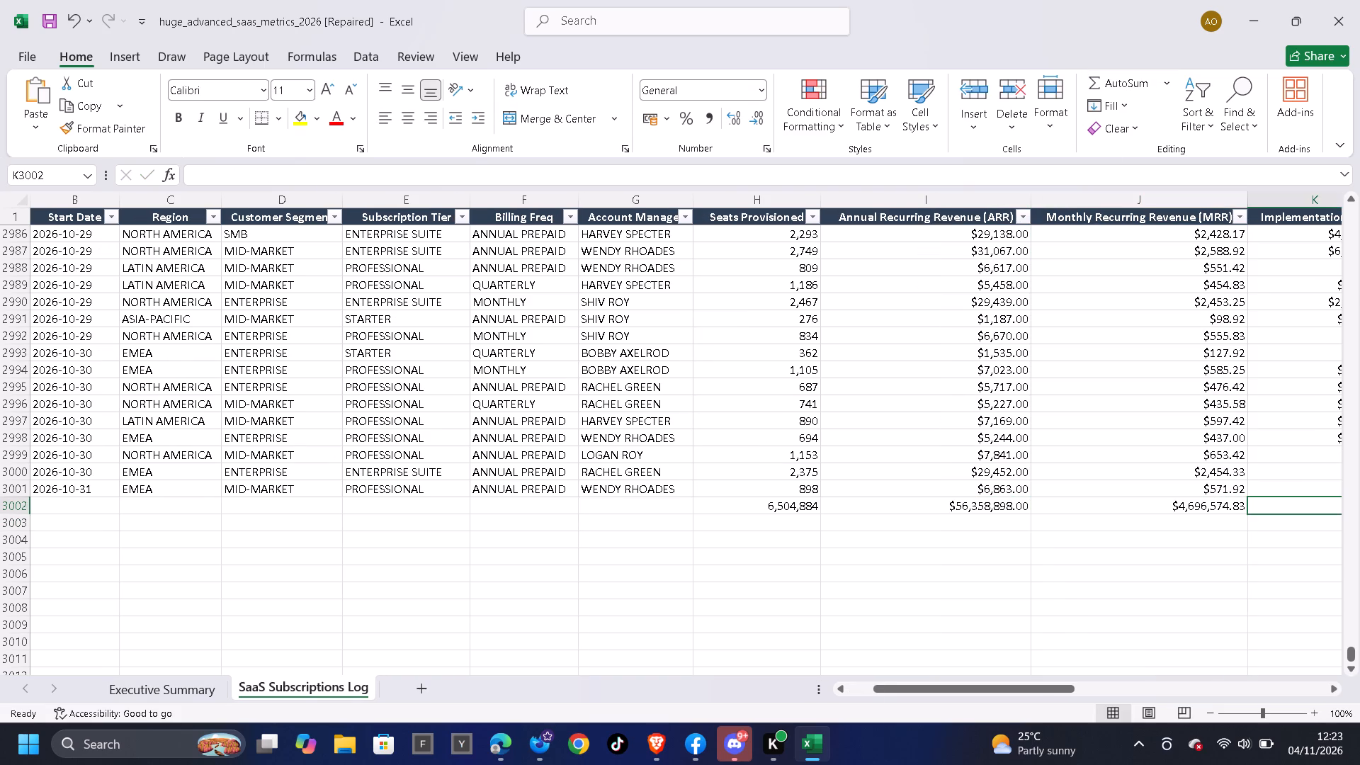
{"action": "triple_click", "coordinate": [1330, 695]}
{"action": "triple_click", "coordinate": [1330, 694]}
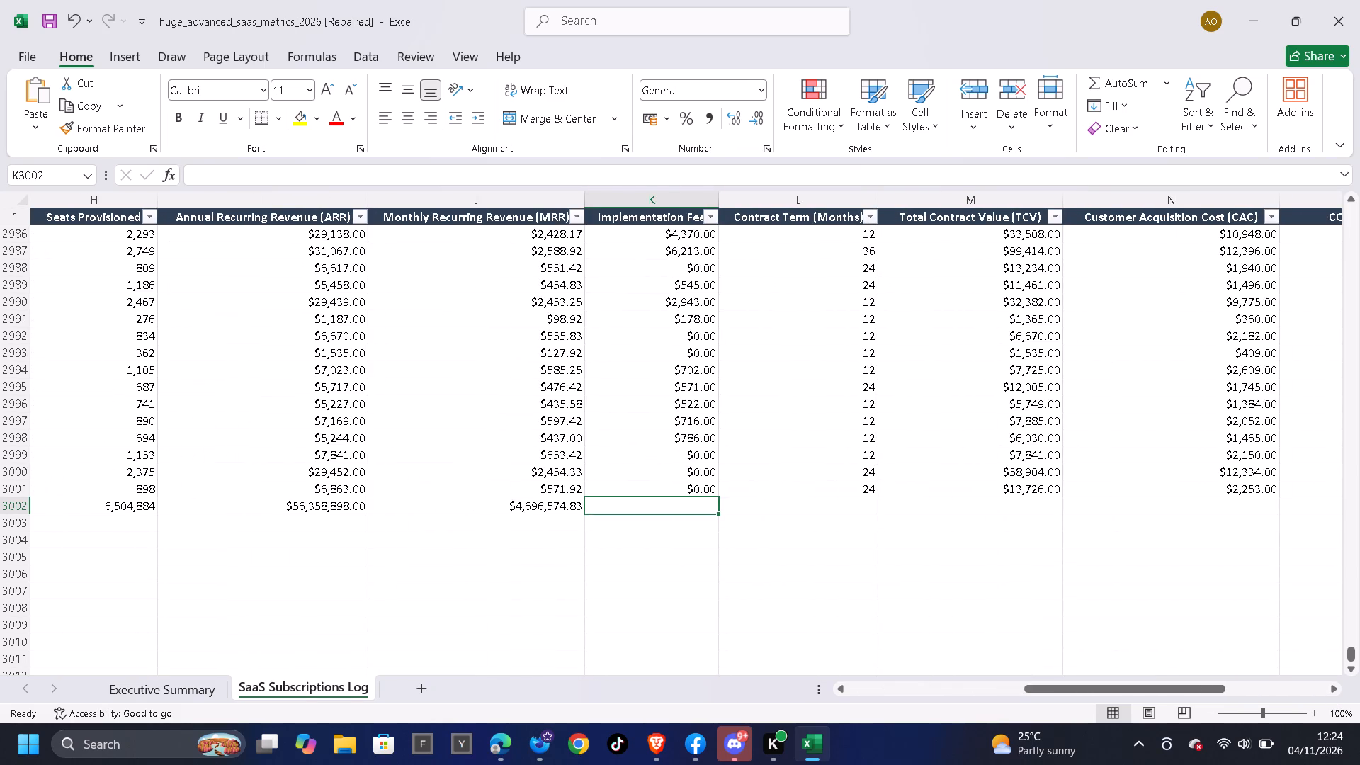
{"action": "left_click", "coordinate": [1116, 82]}
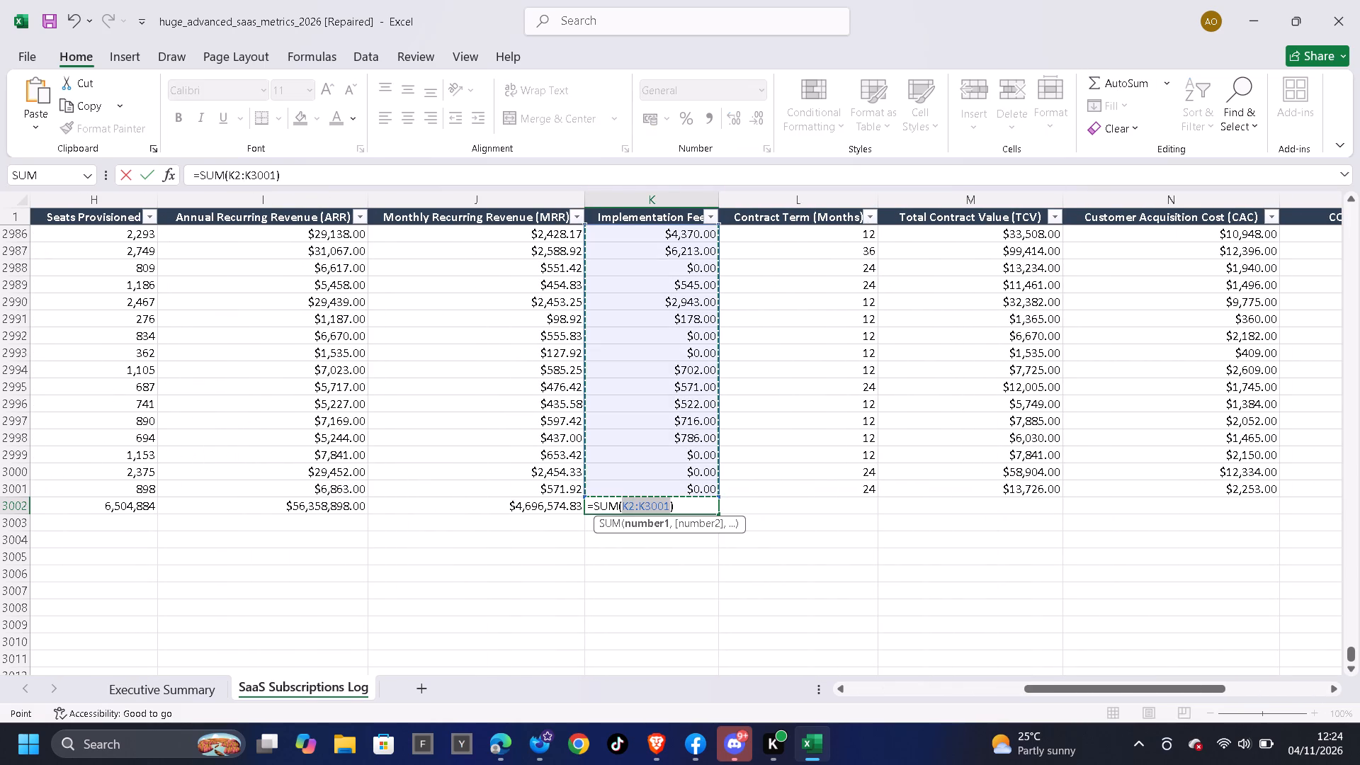
{"action": "key", "text": "Return"}
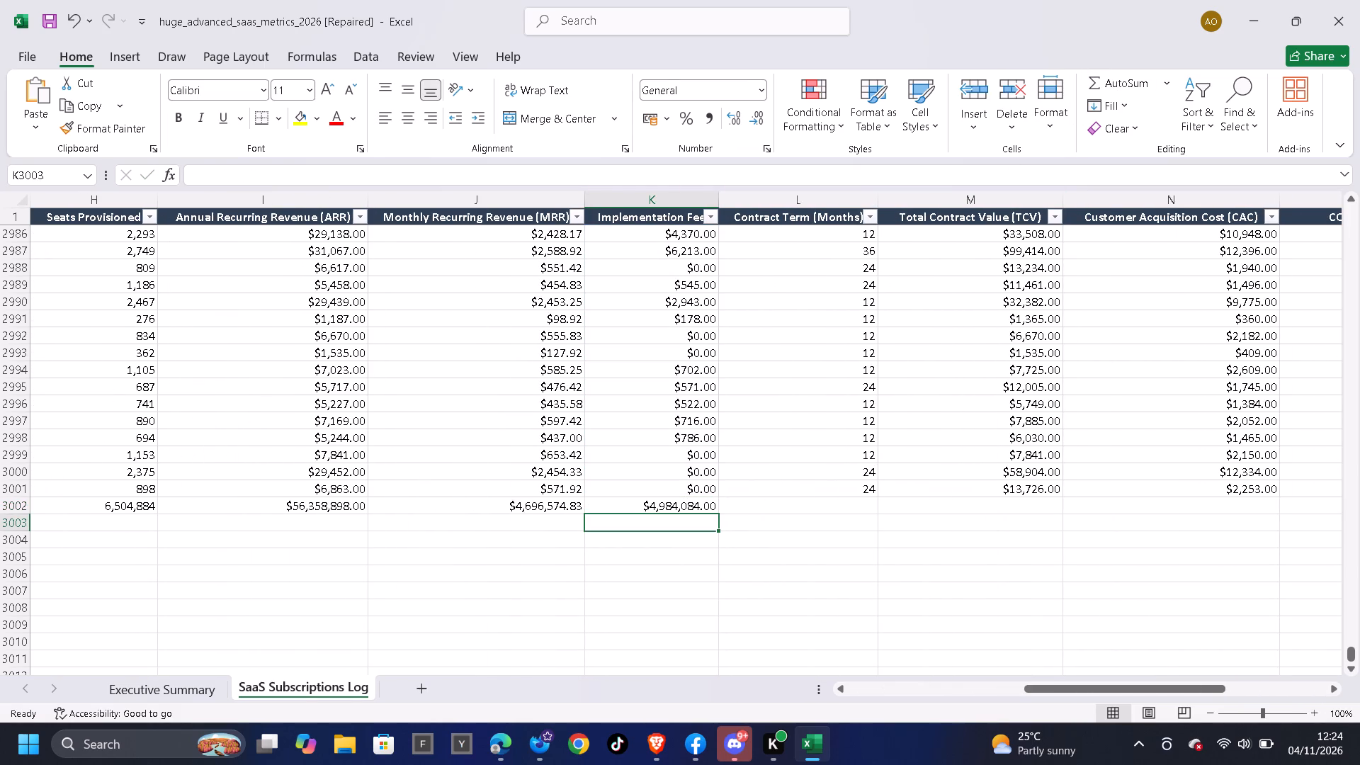
{"action": "left_click", "coordinate": [833, 505]}
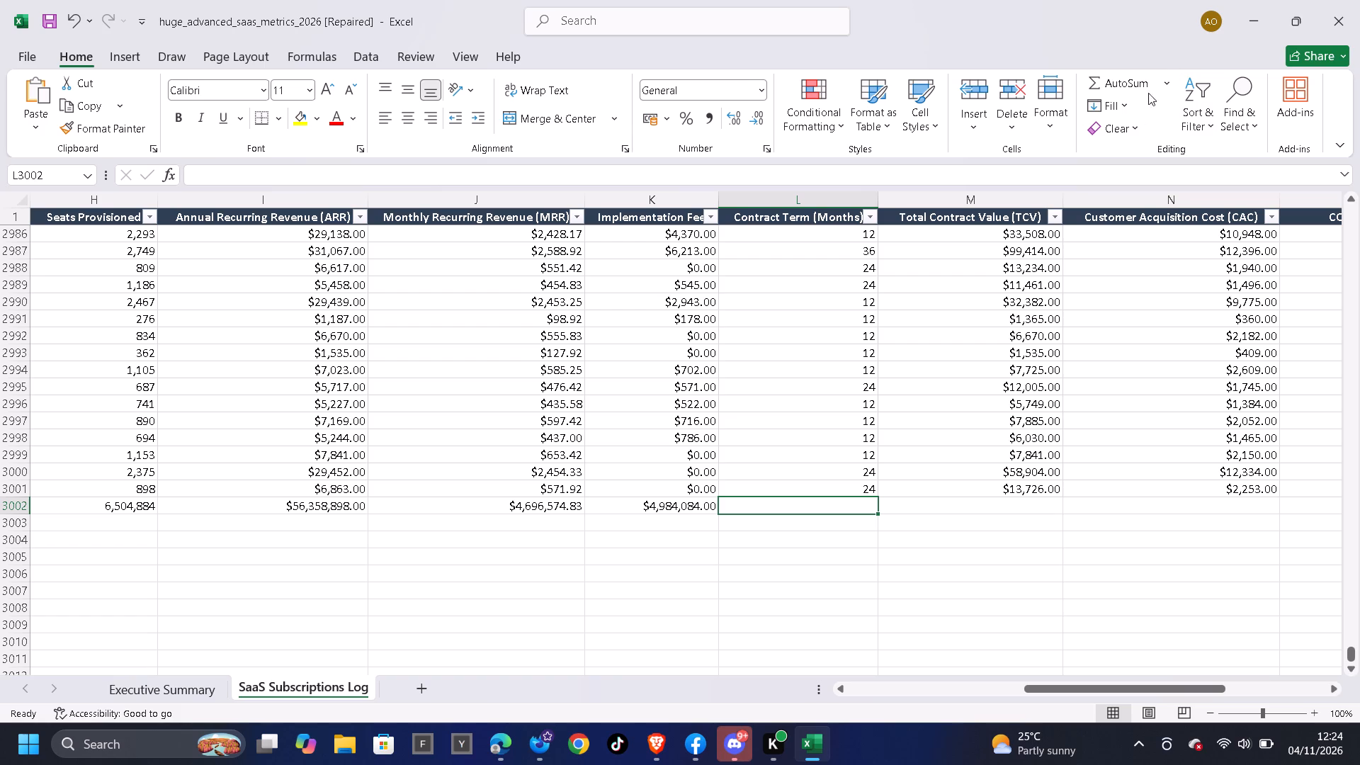
{"action": "left_click", "coordinate": [1137, 88]}
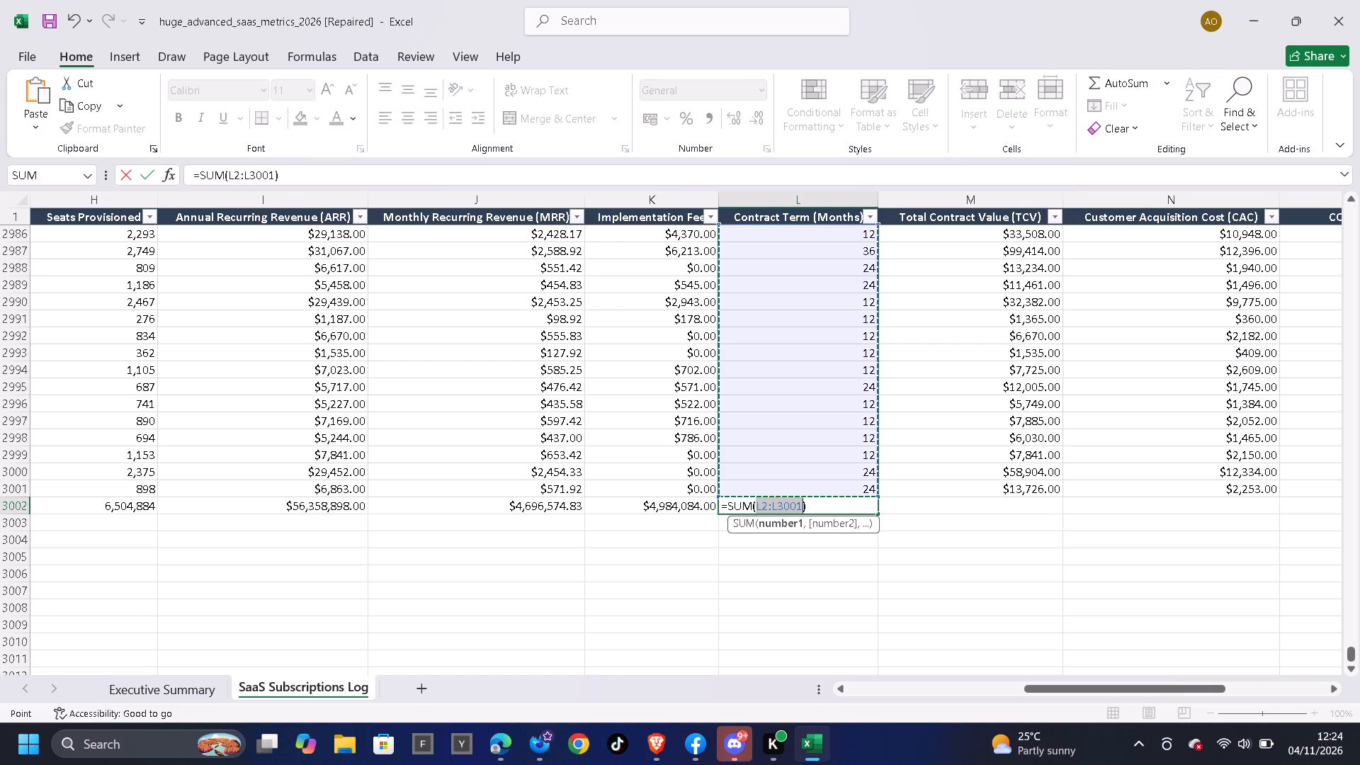
{"action": "key", "text": "Return"}
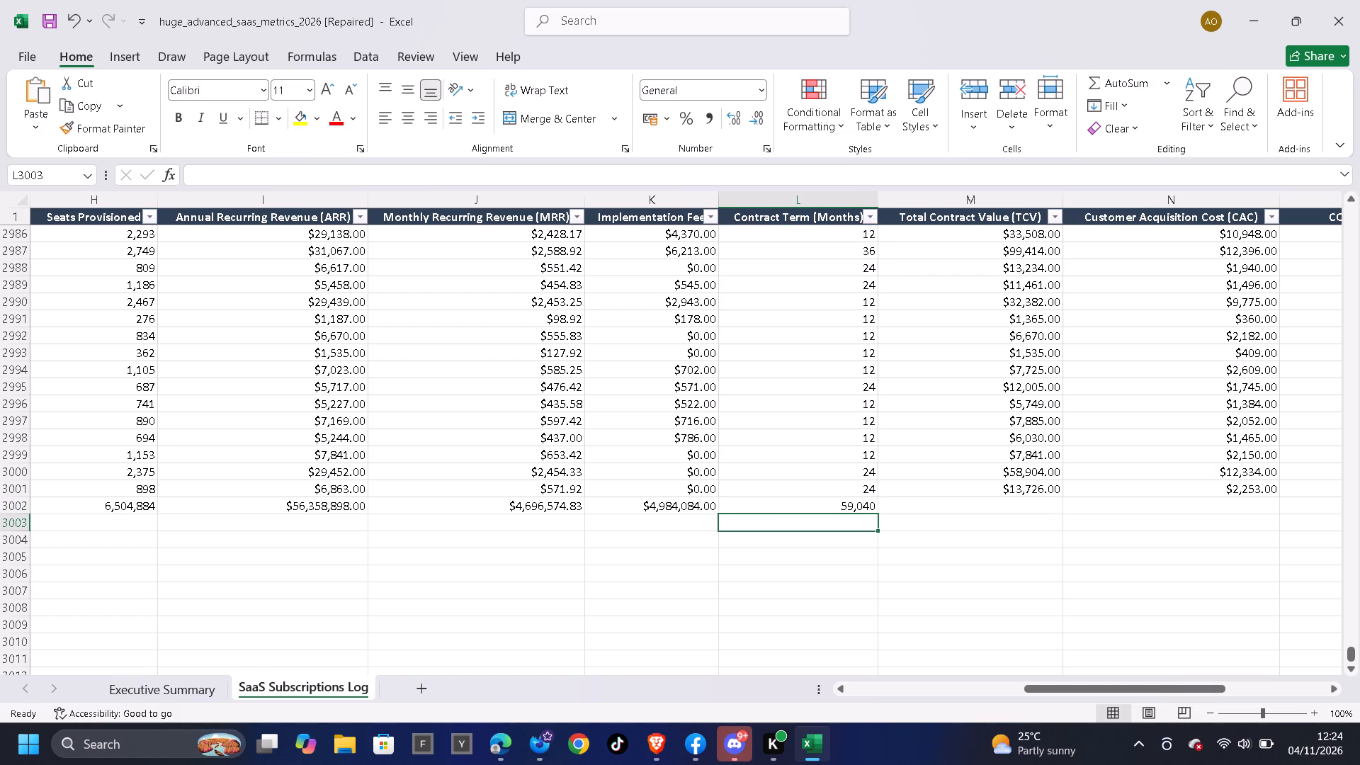
Add SUM totals for the Total Contract Value and Customer Acquisition Cost columns in M3002 and N3002, covering rows 2 to 3001.
{"action": "left_click", "coordinate": [962, 503]}
{"action": "left_click", "coordinate": [1130, 81]}
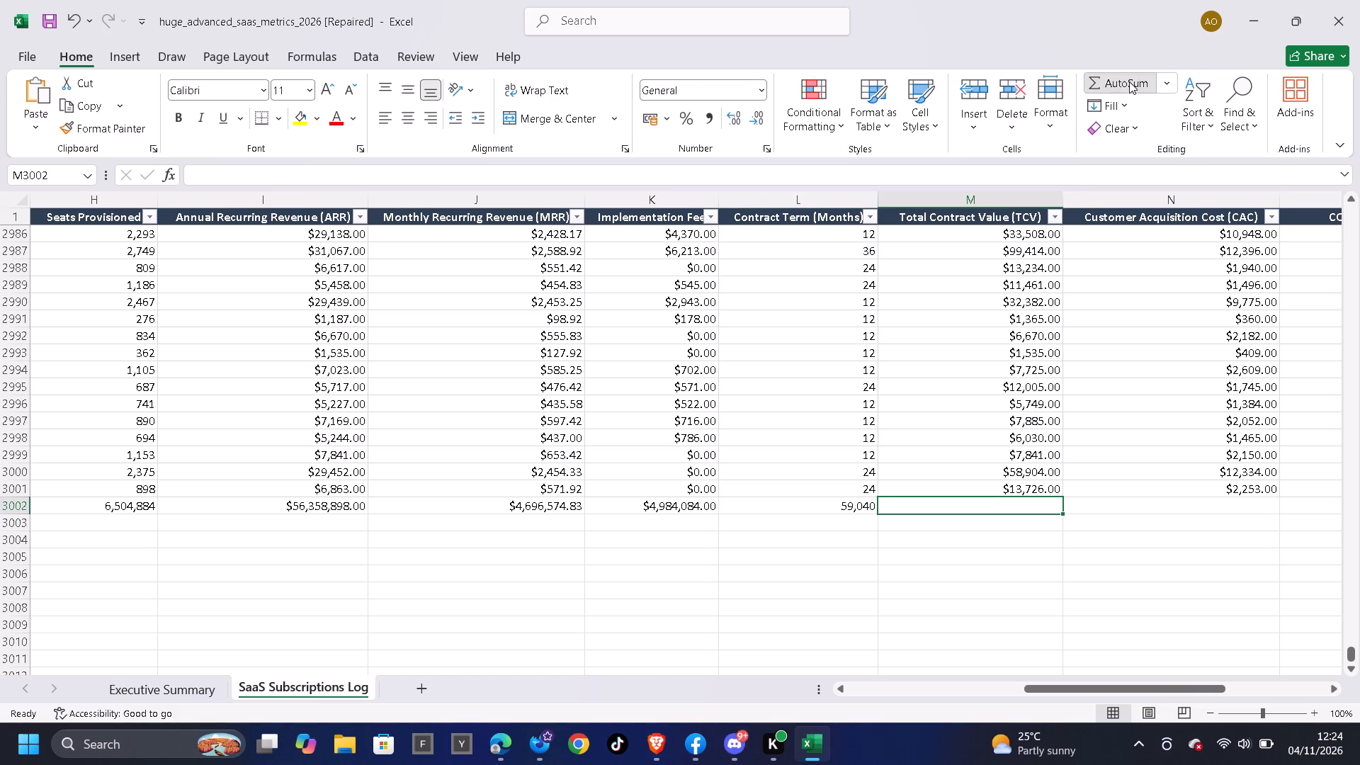
{"action": "key", "text": "Return"}
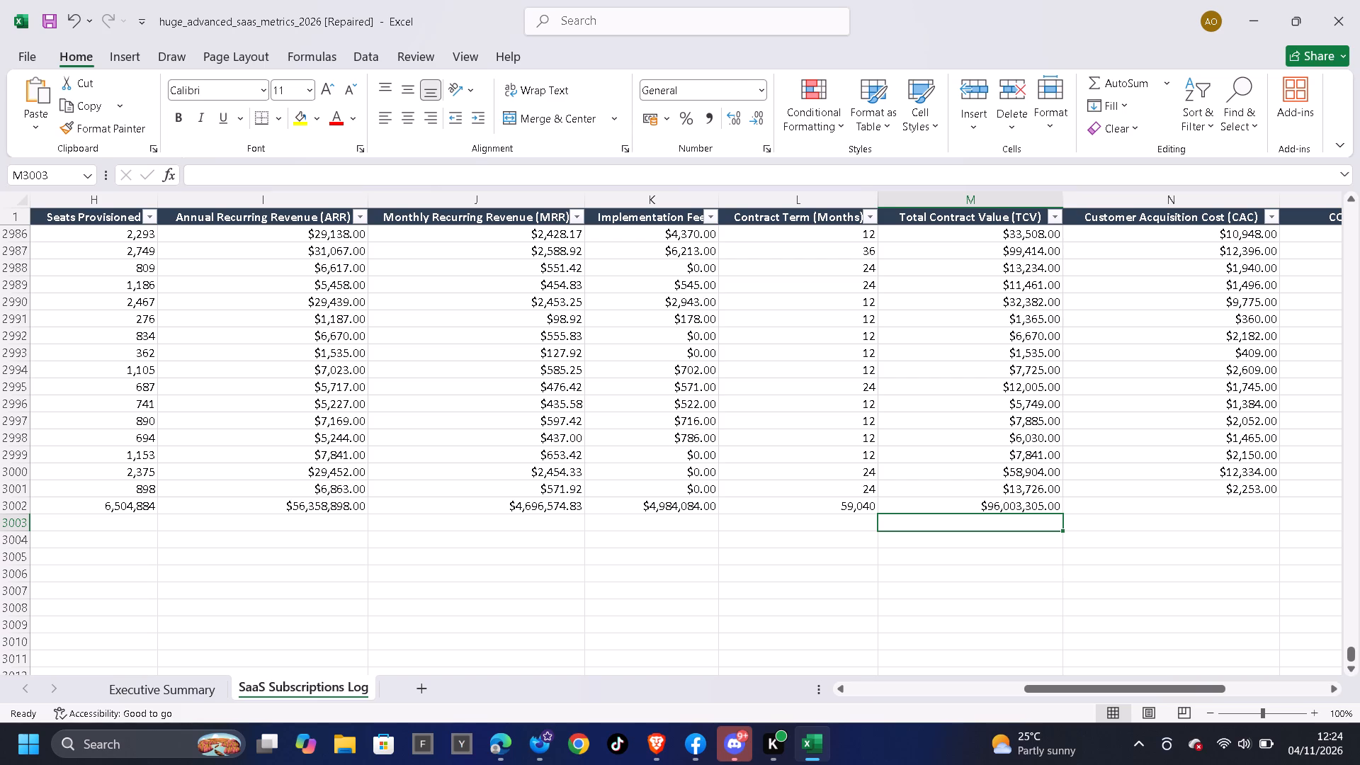
{"action": "left_click", "coordinate": [1157, 504]}
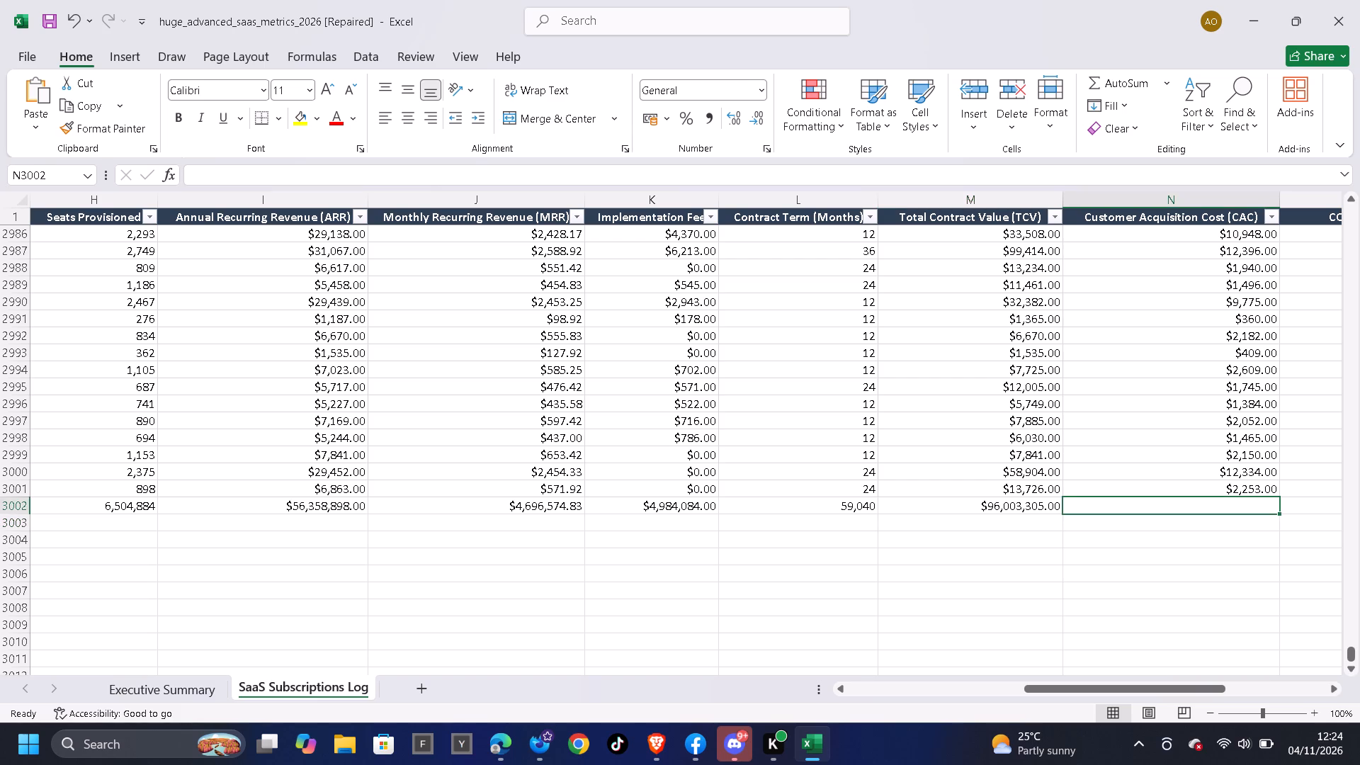
{"action": "left_click", "coordinate": [1123, 79]}
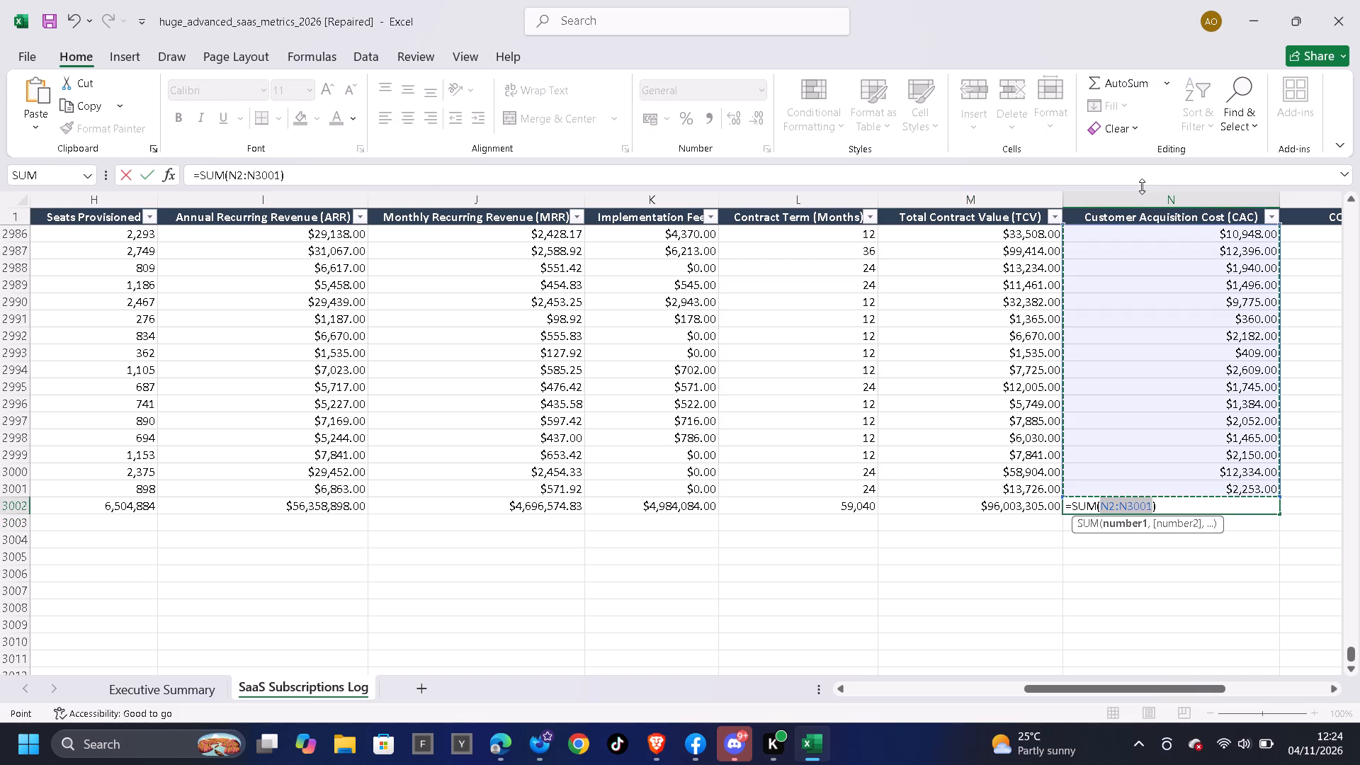
{"action": "key", "text": "Return"}
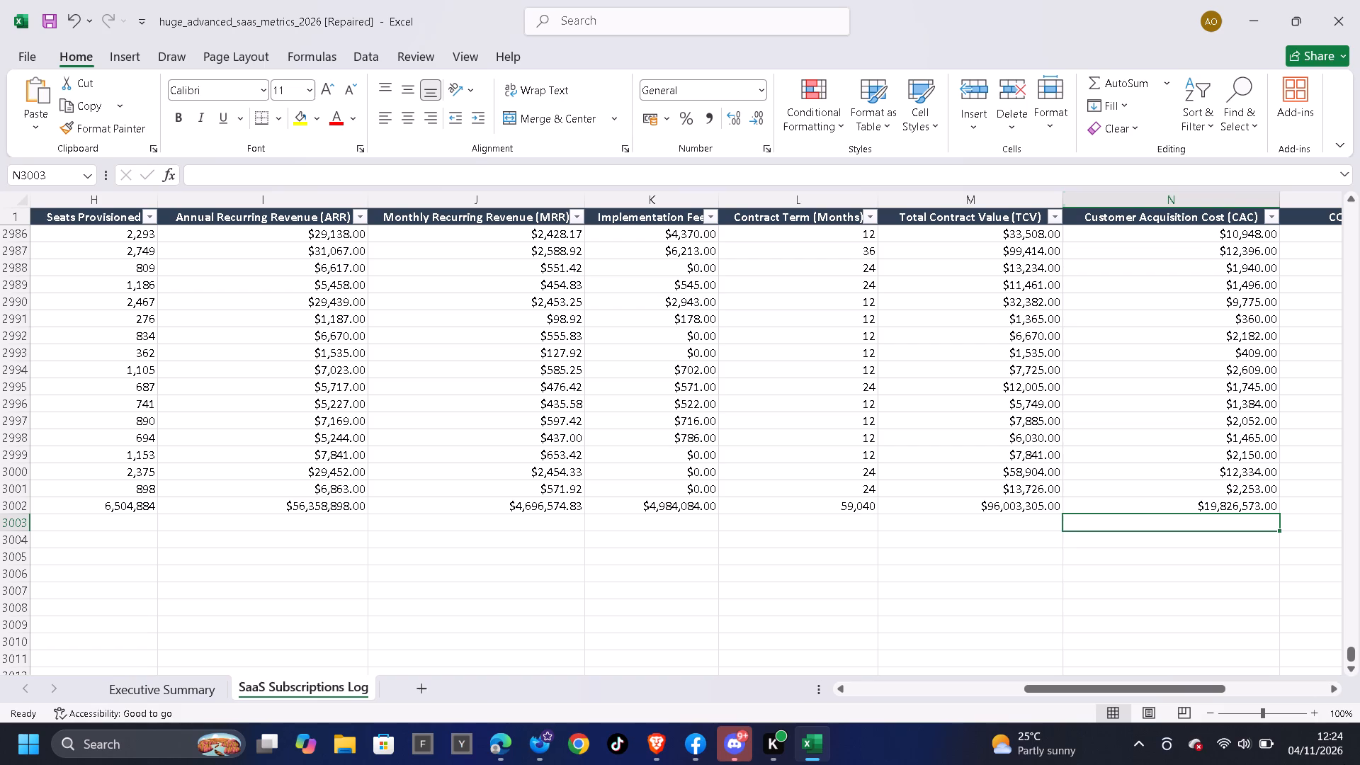
Total the Gross Margin ($) column with a SUM of P2:P3001 in cell P3002, leaving COGS % without a total.
{"action": "triple_click", "coordinate": [1330, 684]}
{"action": "triple_click", "coordinate": [1330, 684]}
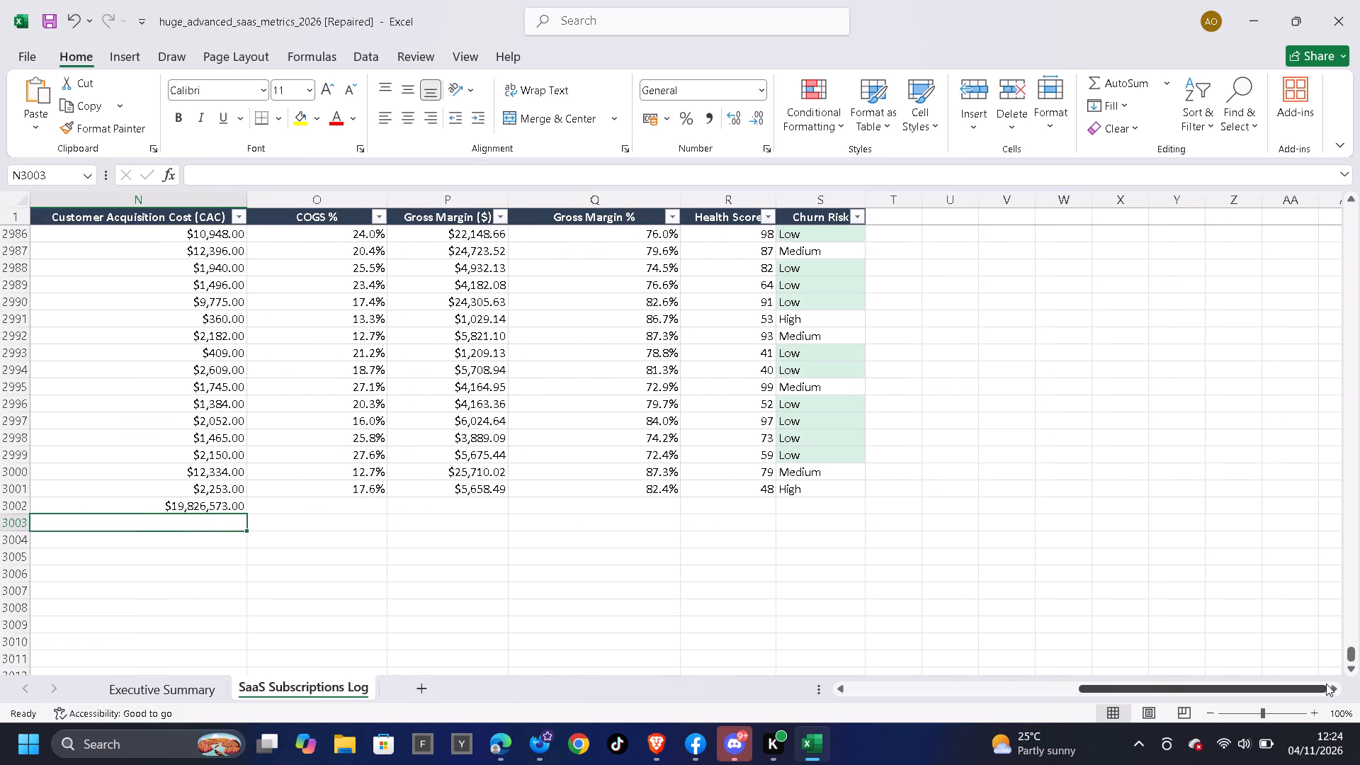
{"action": "left_click", "coordinate": [447, 511]}
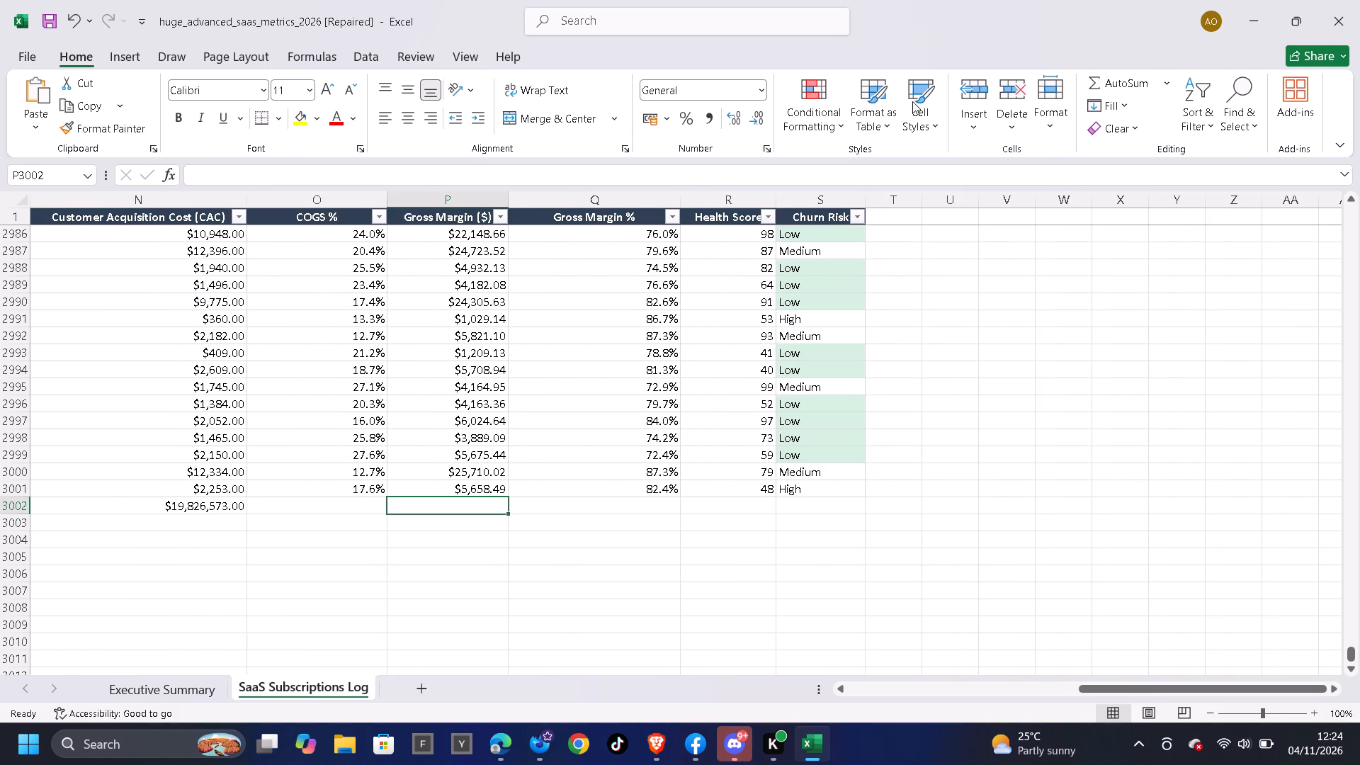
{"action": "left_click", "coordinate": [1134, 74]}
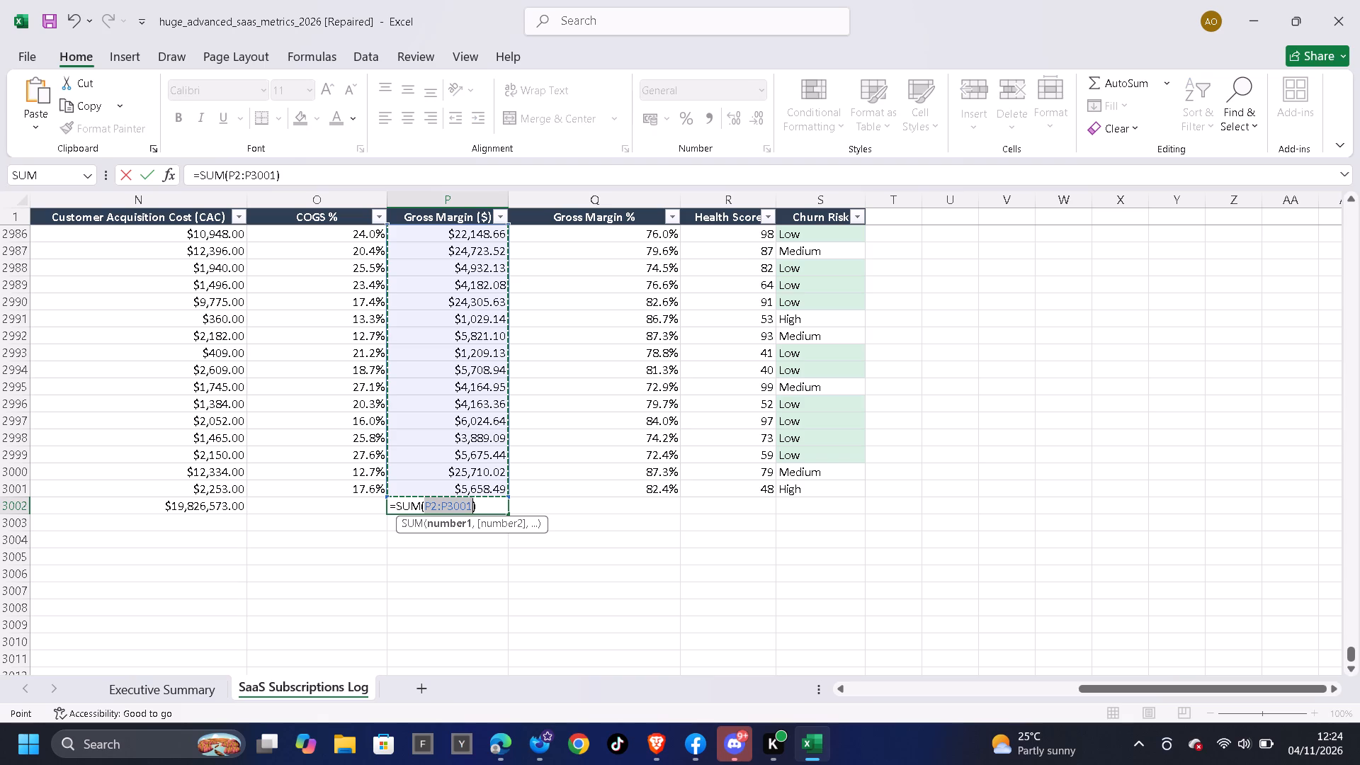
{"action": "key", "text": "Return"}
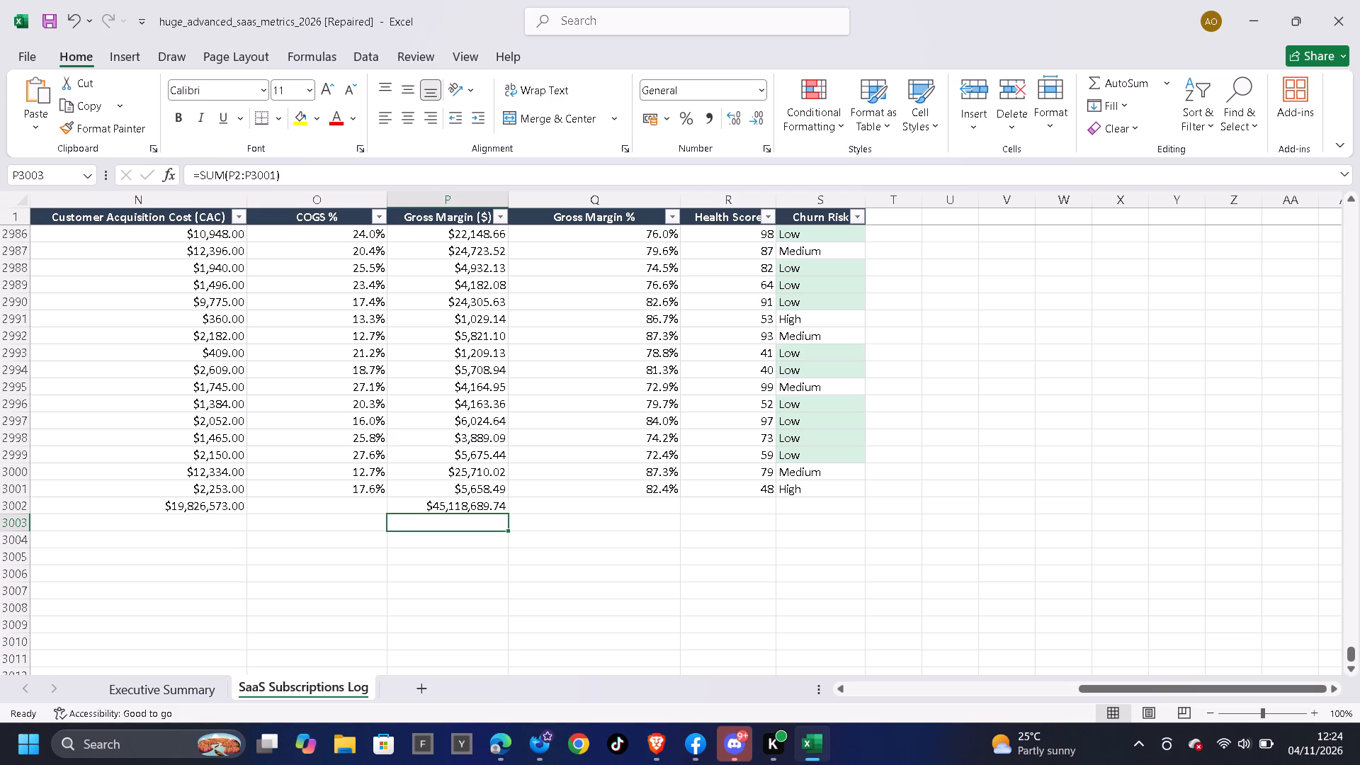
Average the Gross Margin ($) column in P3003, shortening the range to P2:P3001 so the total row is excluded.
{"action": "scroll", "coordinate": [683, 467], "scroll_direction": "down", "scroll_amount": 1}
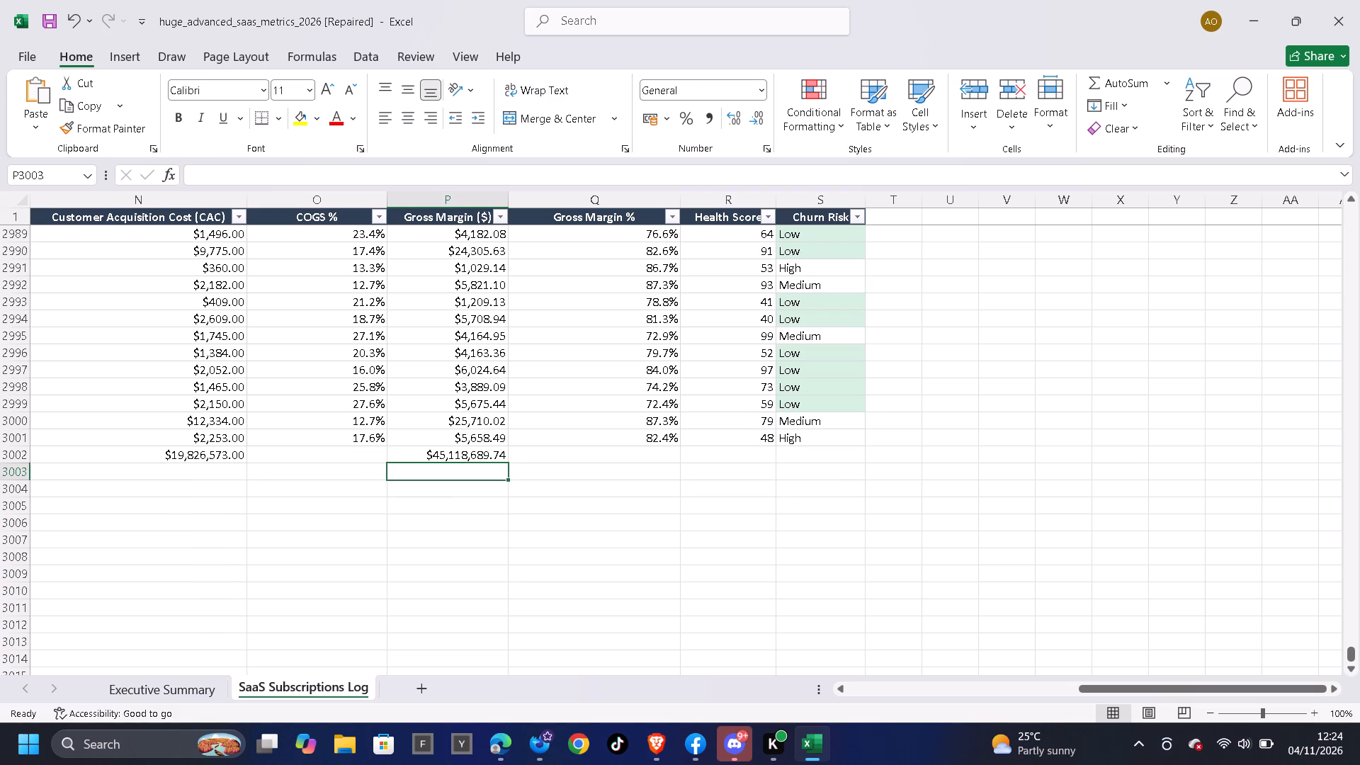
{"action": "left_click", "coordinate": [1163, 86]}
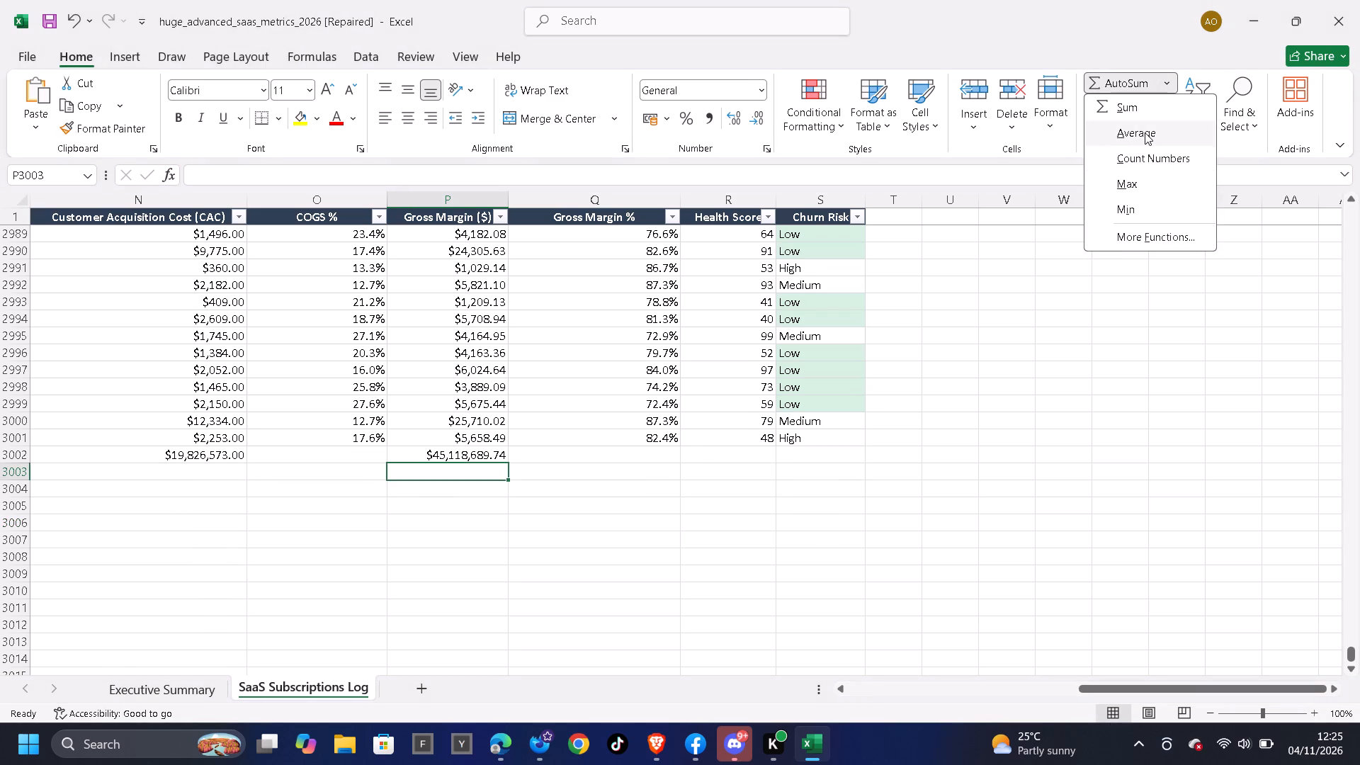
{"action": "left_click", "coordinate": [1145, 132]}
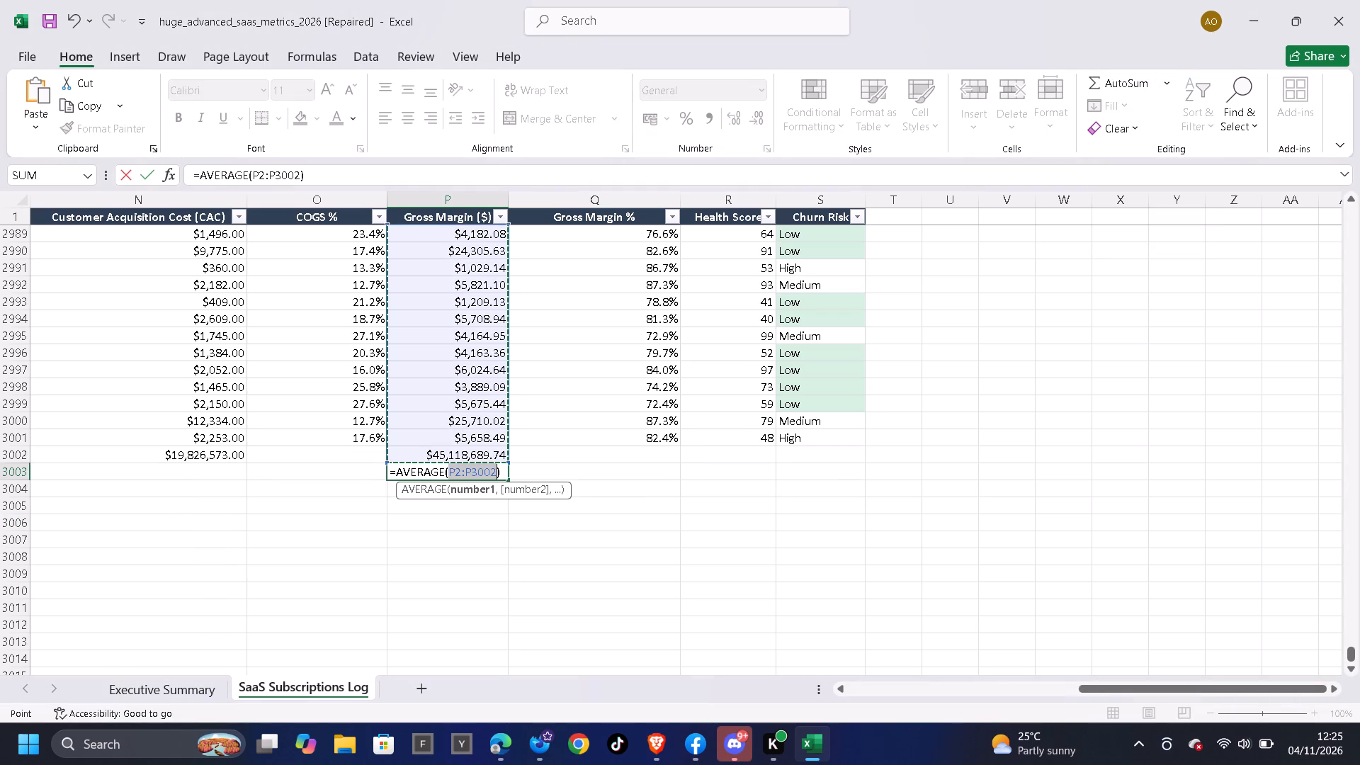
{"action": "key", "text": "shift+Up"}
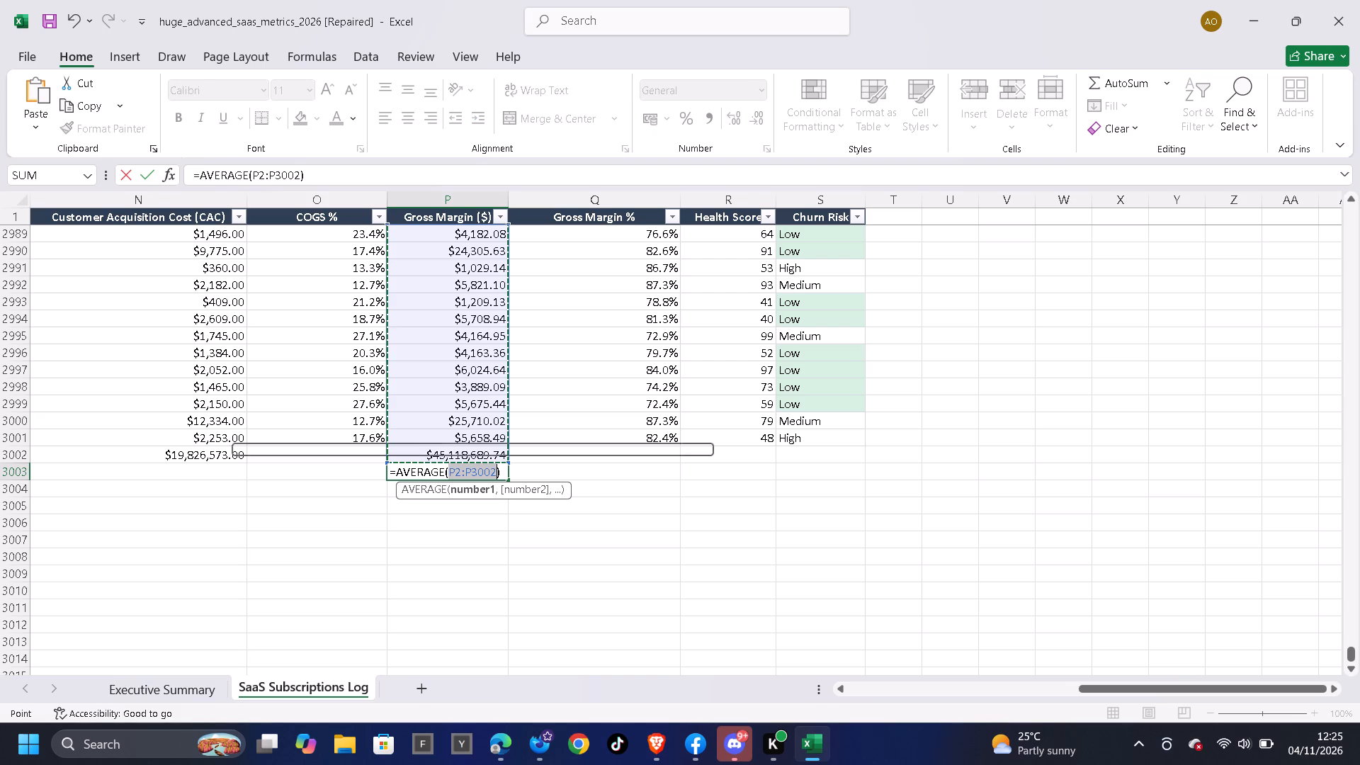
{"action": "key", "text": "Return"}
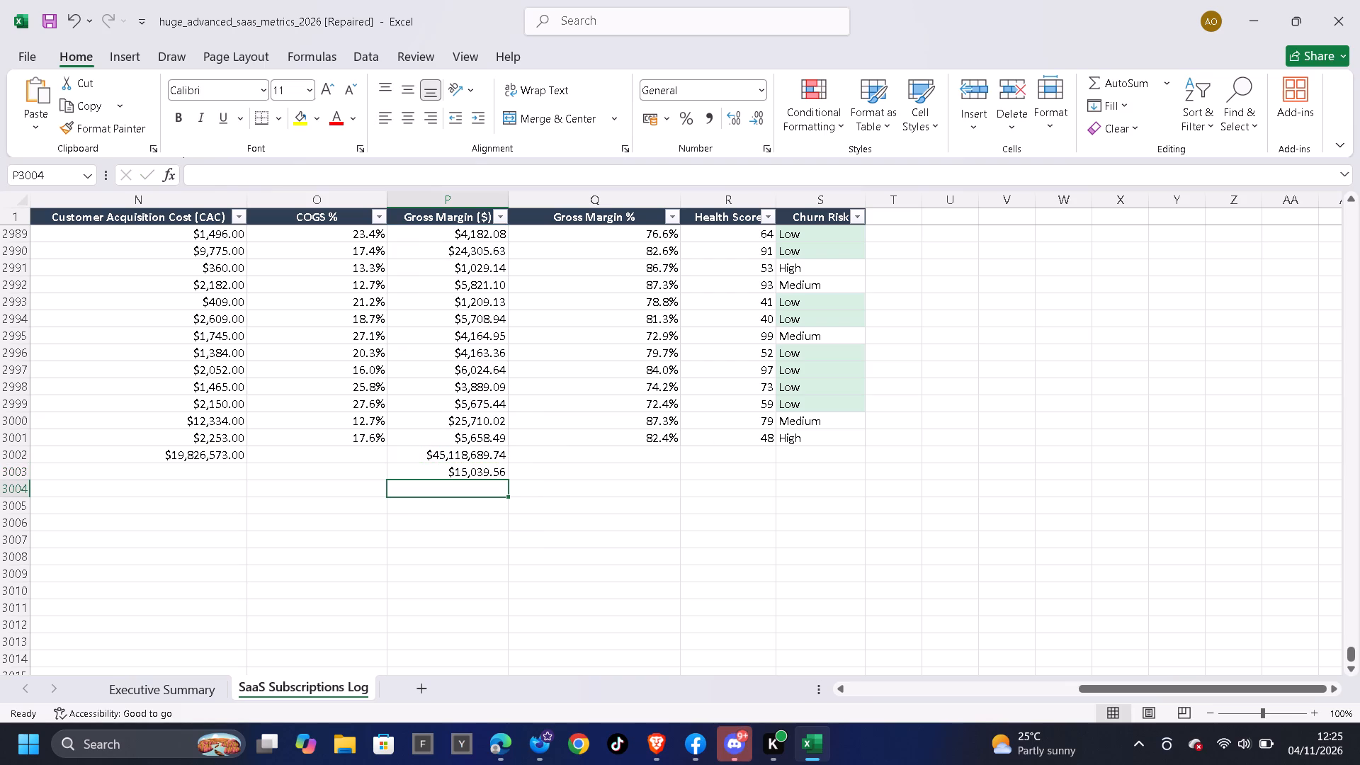
Average the Customer Acquisition Cost (CAC) column in N3003 over N2:N3001, excluding the total row.
{"action": "left_click", "coordinate": [203, 478]}
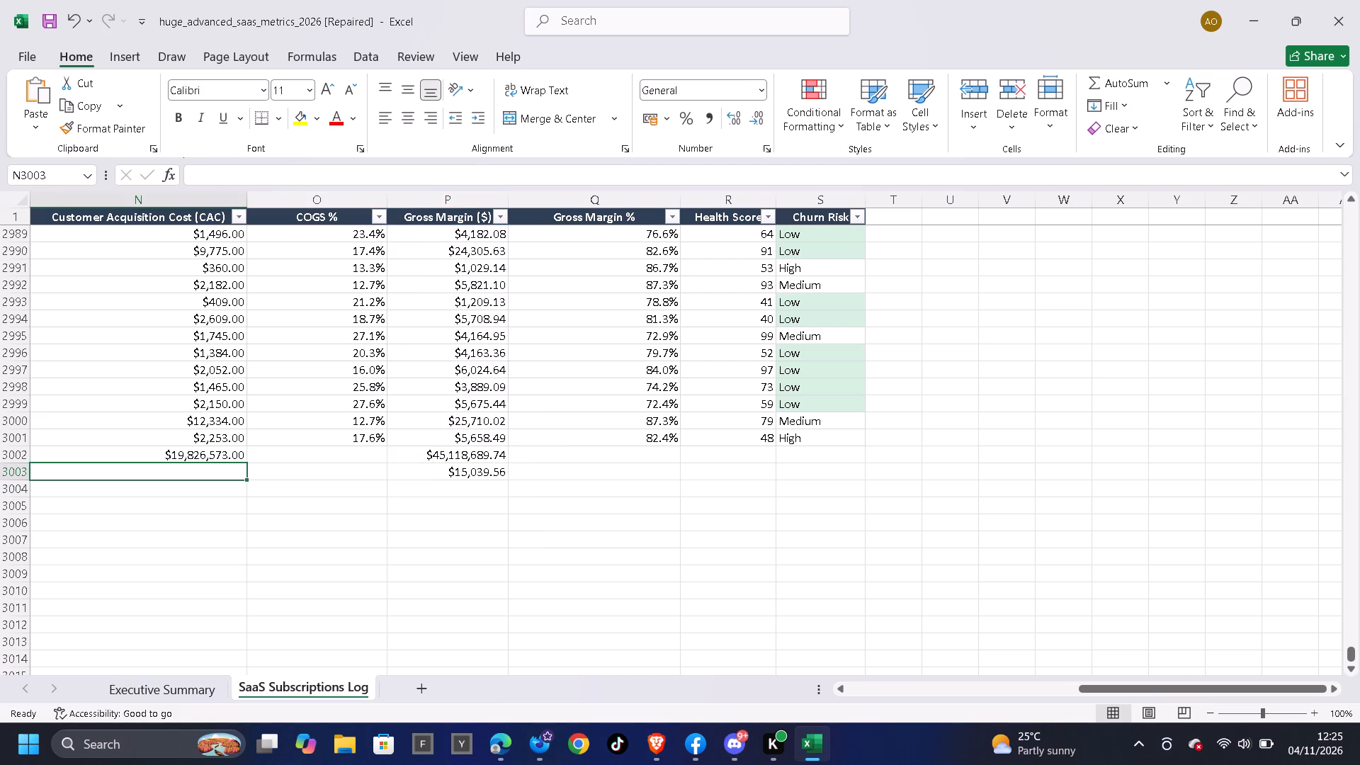
{"action": "left_click", "coordinate": [1169, 86]}
{"action": "left_click", "coordinate": [1135, 140]}
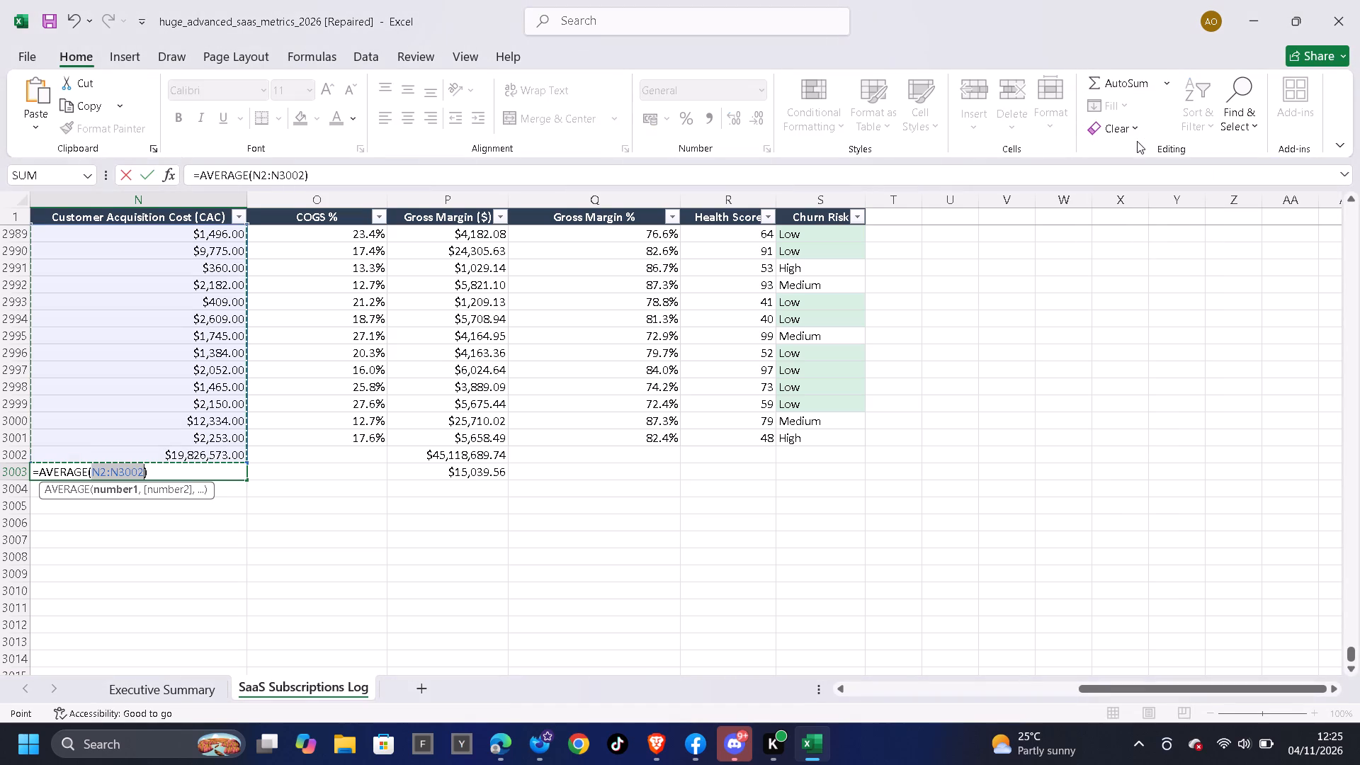
{"action": "key", "text": "shift+Up"}
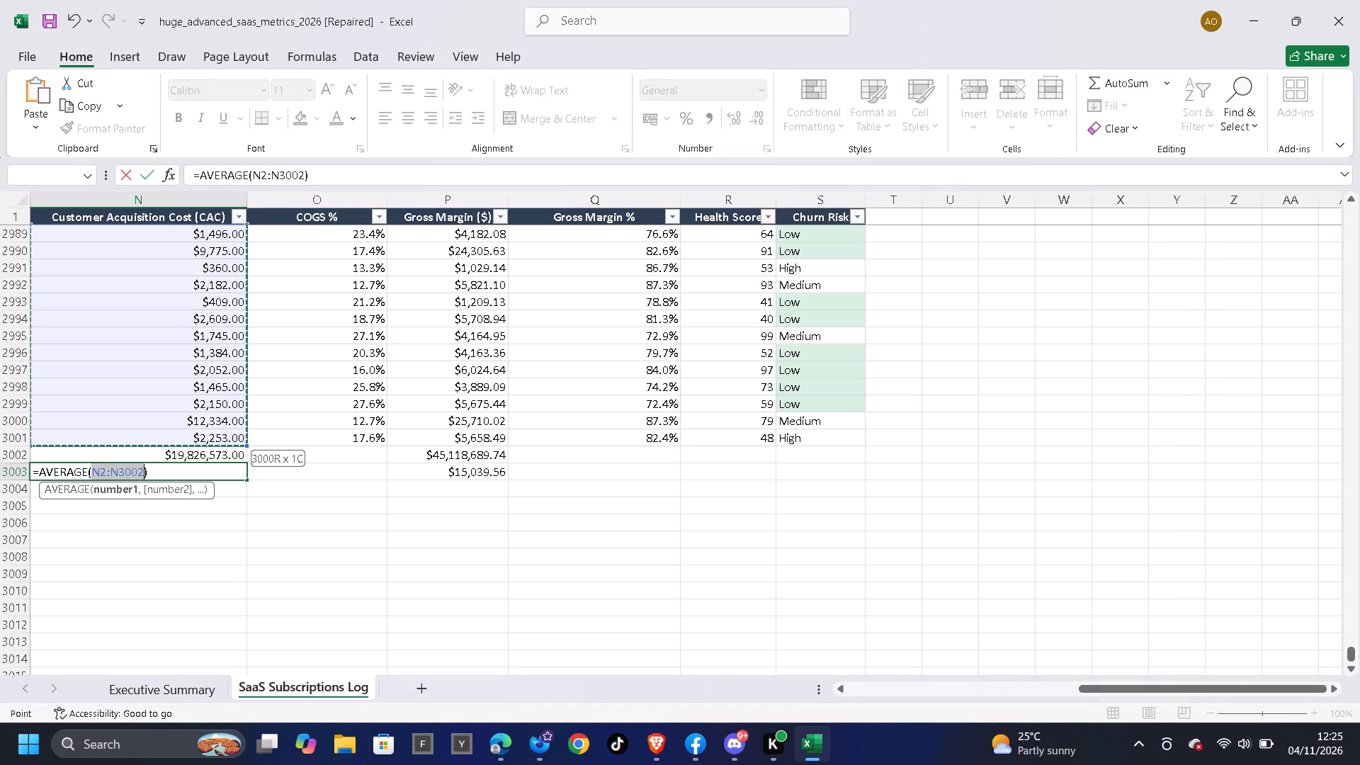
{"action": "key", "text": "Return"}
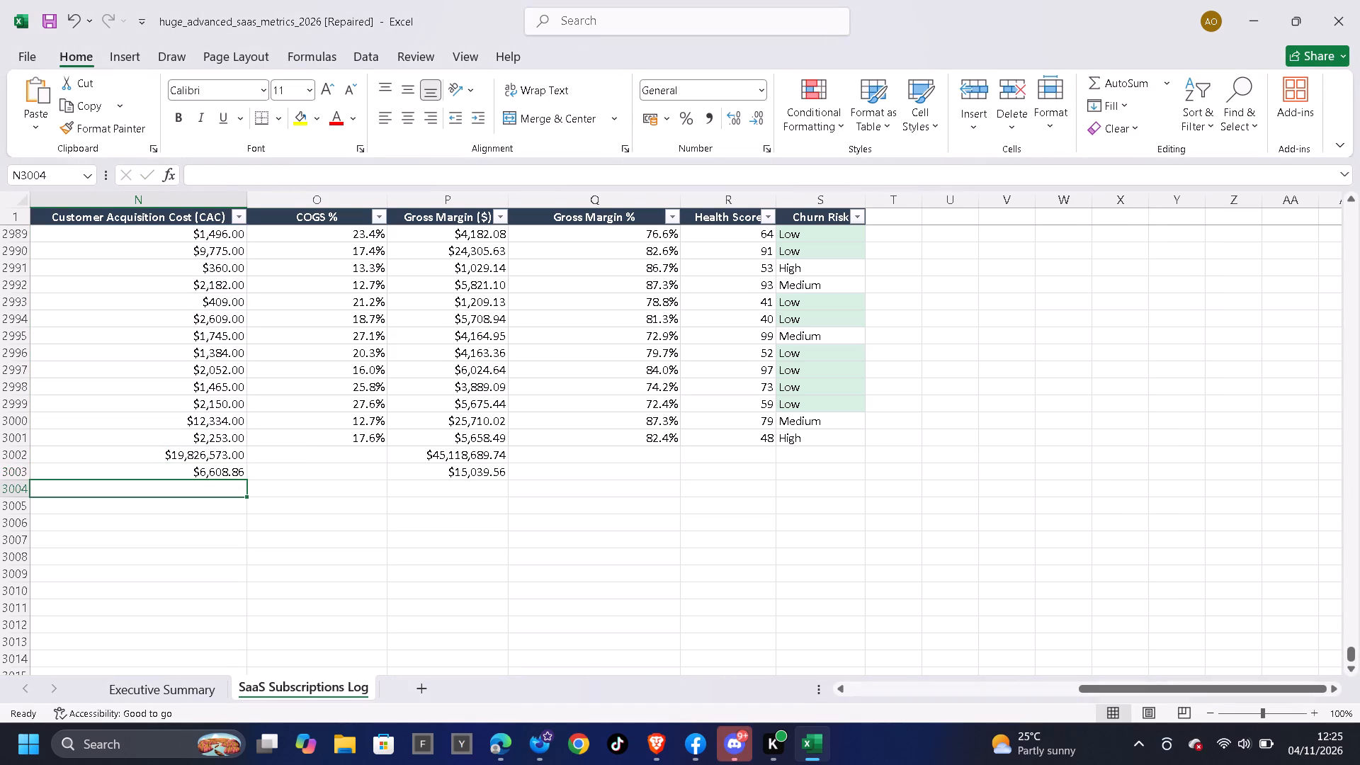
Average the Total Contract Value (TCV) column in M3003, shortening the range to M2:M3001 to leave out the total.
{"action": "left_click_drag", "start_coordinate": [1114, 688], "coordinate": [1107, 686]}
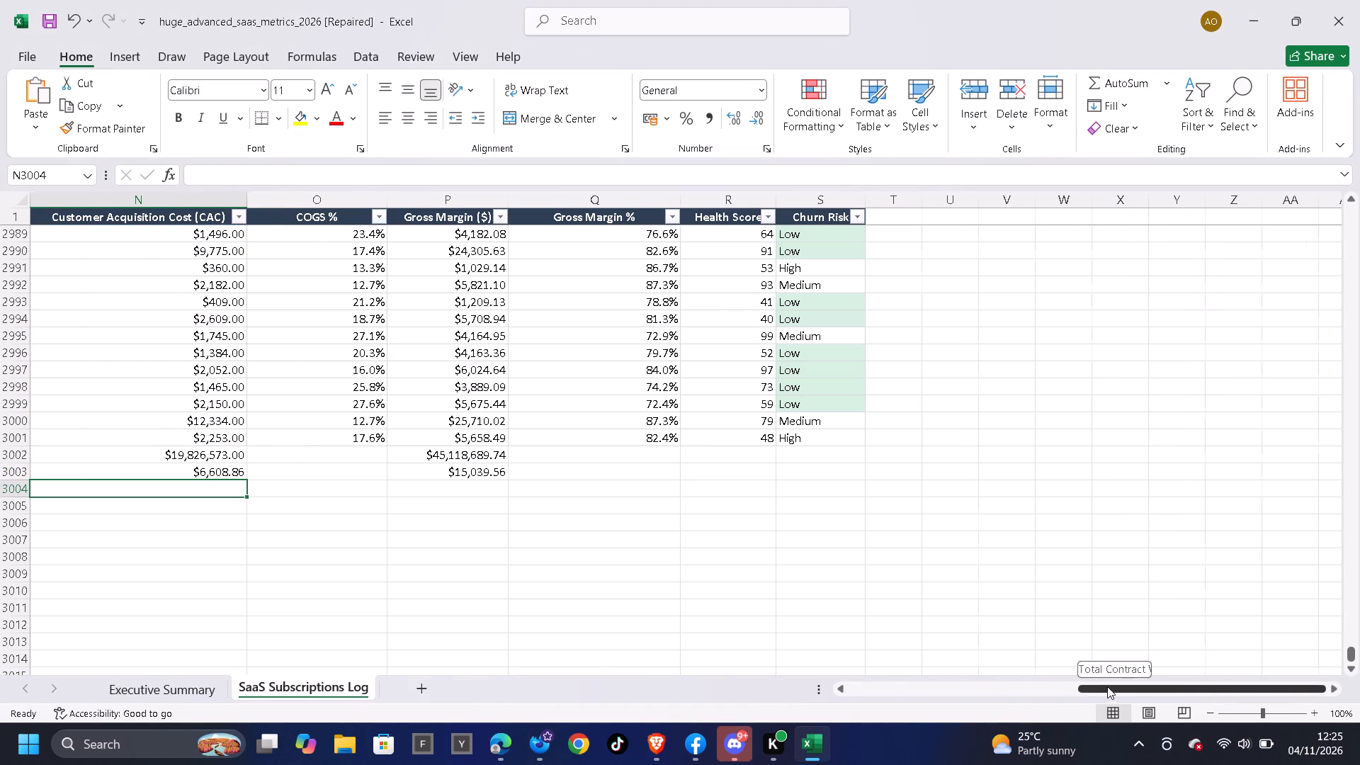
{"action": "left_click_drag", "start_coordinate": [1107, 686], "coordinate": [980, 701]}
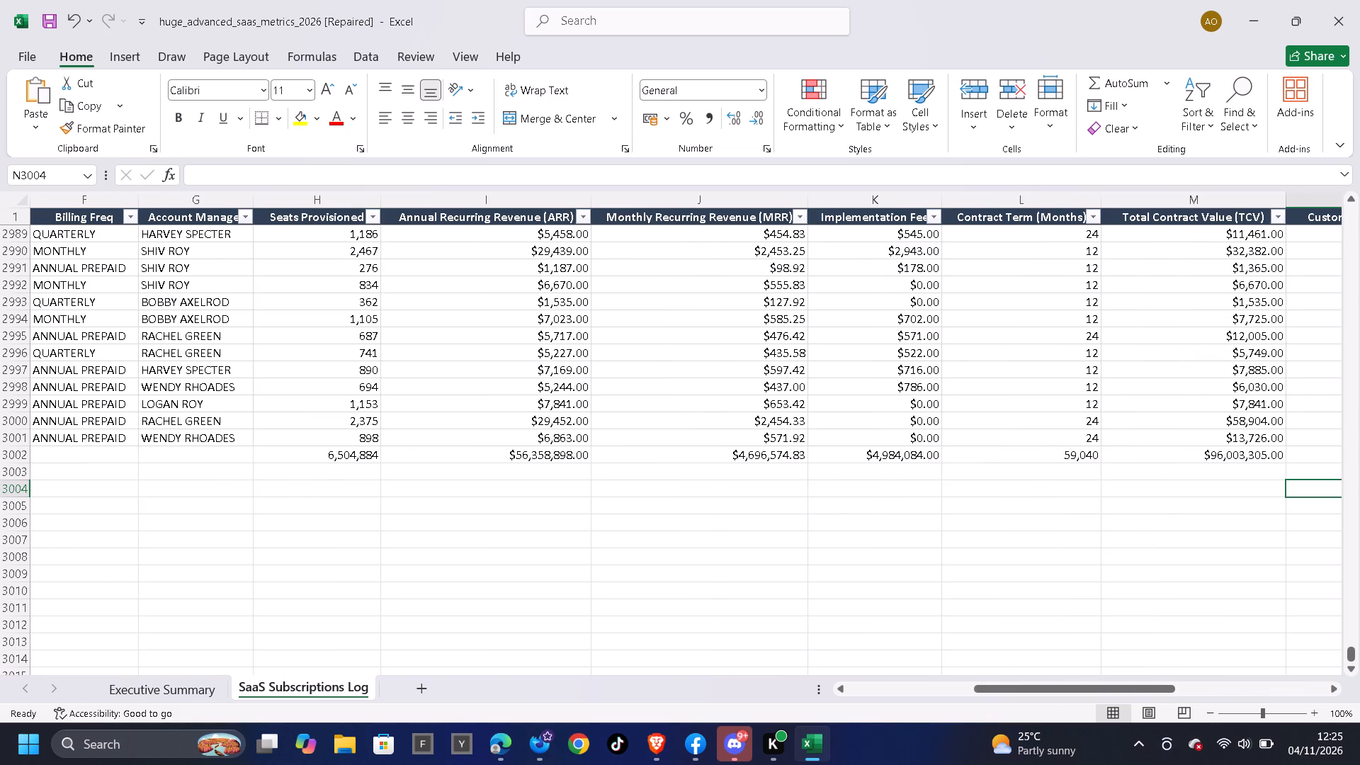
{"action": "left_click", "coordinate": [1201, 475]}
{"action": "scroll", "coordinate": [1169, 493], "scroll_direction": "up", "scroll_amount": 1}
{"action": "scroll", "coordinate": [1167, 493], "scroll_direction": "down", "scroll_amount": 1}
{"action": "left_click", "coordinate": [1328, 686]}
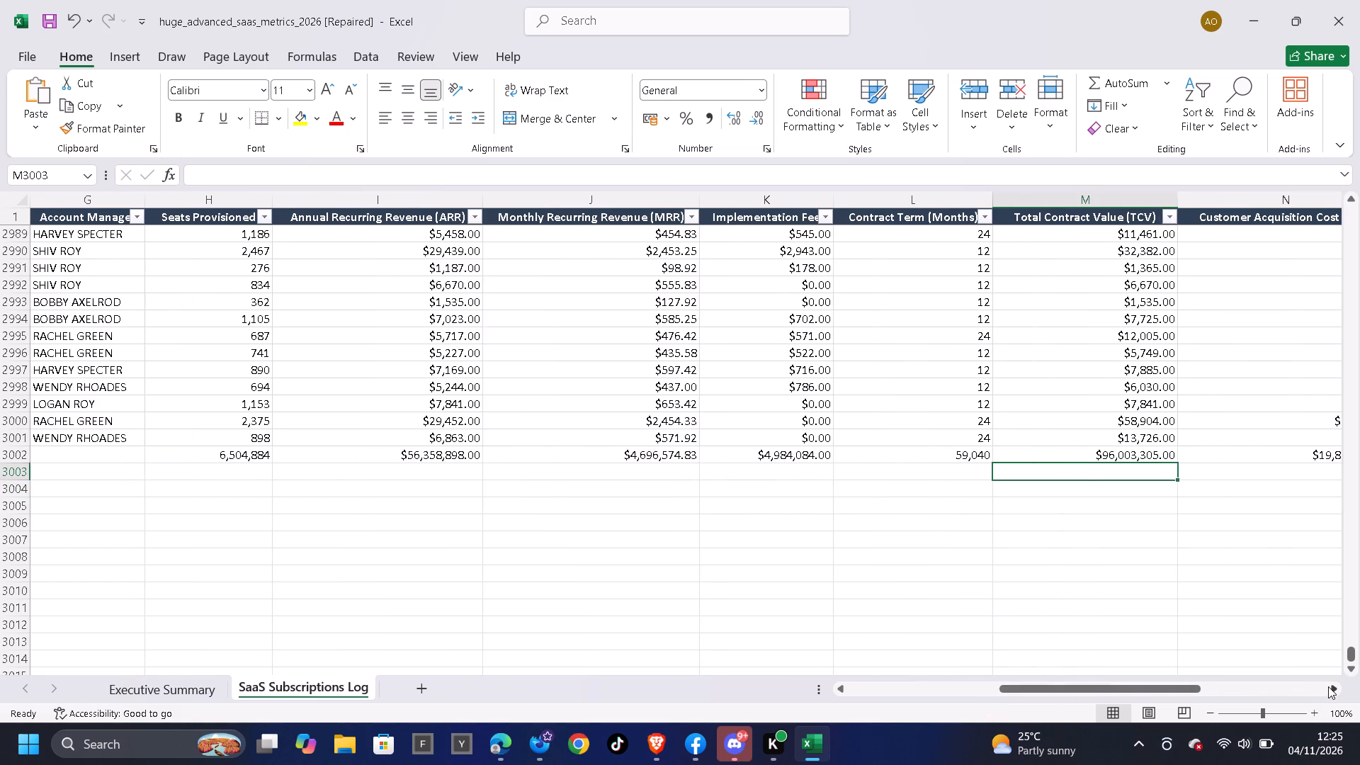
{"action": "left_click", "coordinate": [1327, 686]}
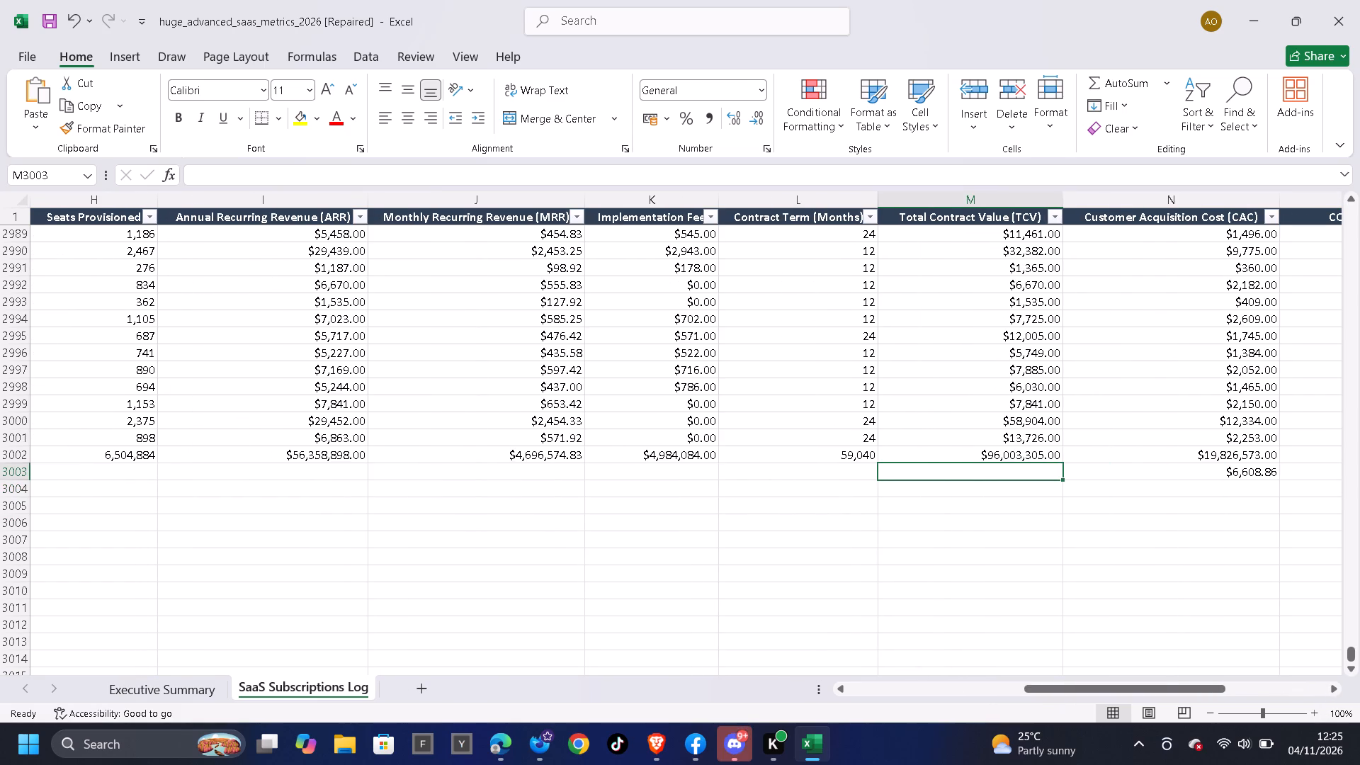
{"action": "left_click", "coordinate": [1161, 76]}
{"action": "left_click", "coordinate": [1147, 133]}
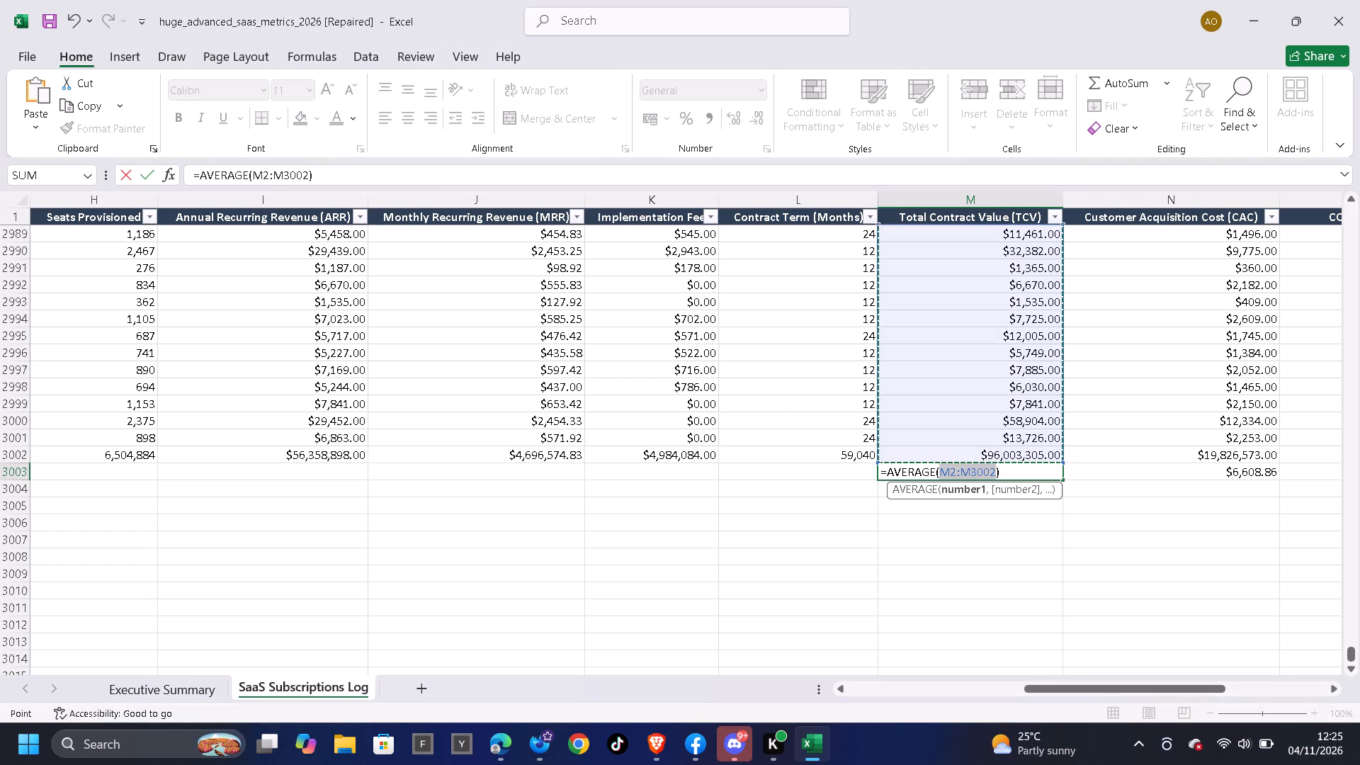
{"action": "key", "text": "shift+Up"}
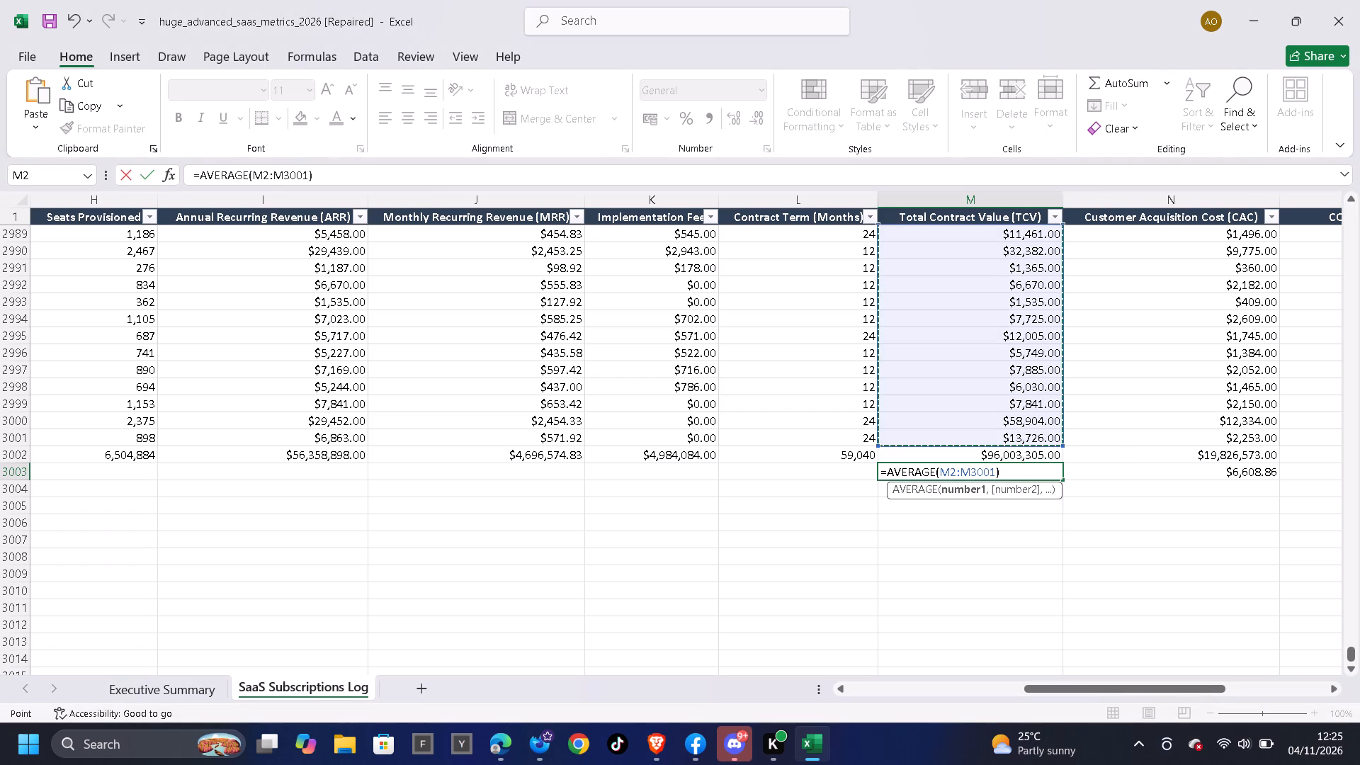
{"action": "key", "text": "Return"}
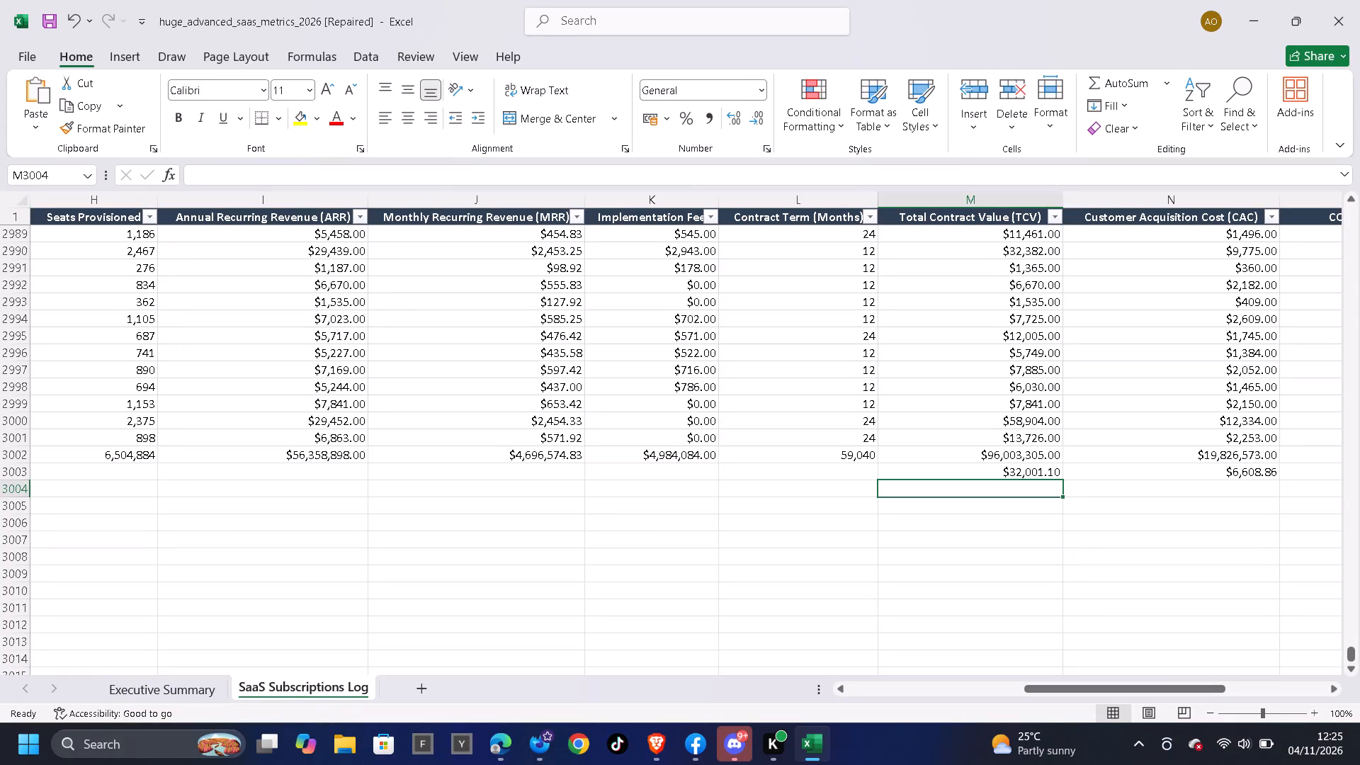
Average the Contract Term (Months) column in L3003 over L2:L3001, without the total in row 3002.
{"action": "left_click", "coordinate": [848, 474]}
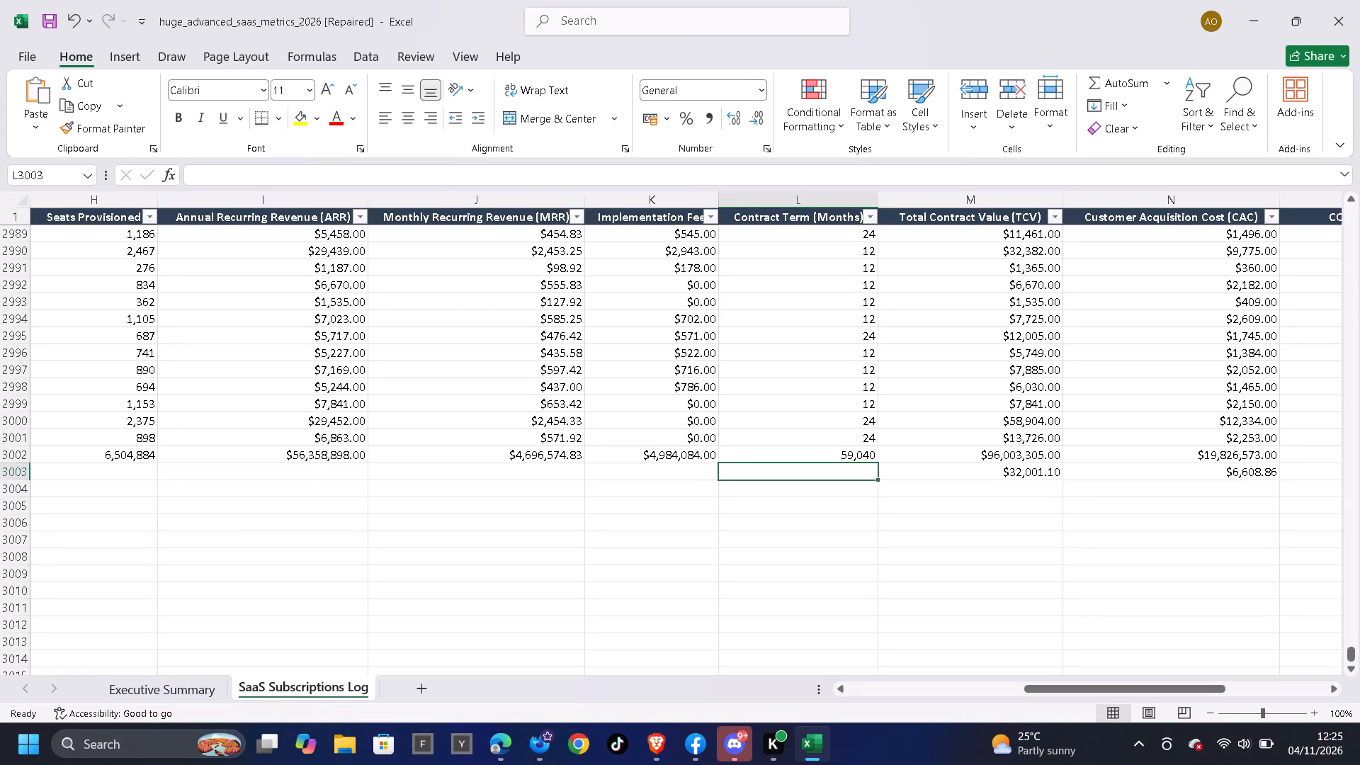
{"action": "left_click", "coordinate": [1157, 86]}
{"action": "left_click", "coordinate": [1154, 138]}
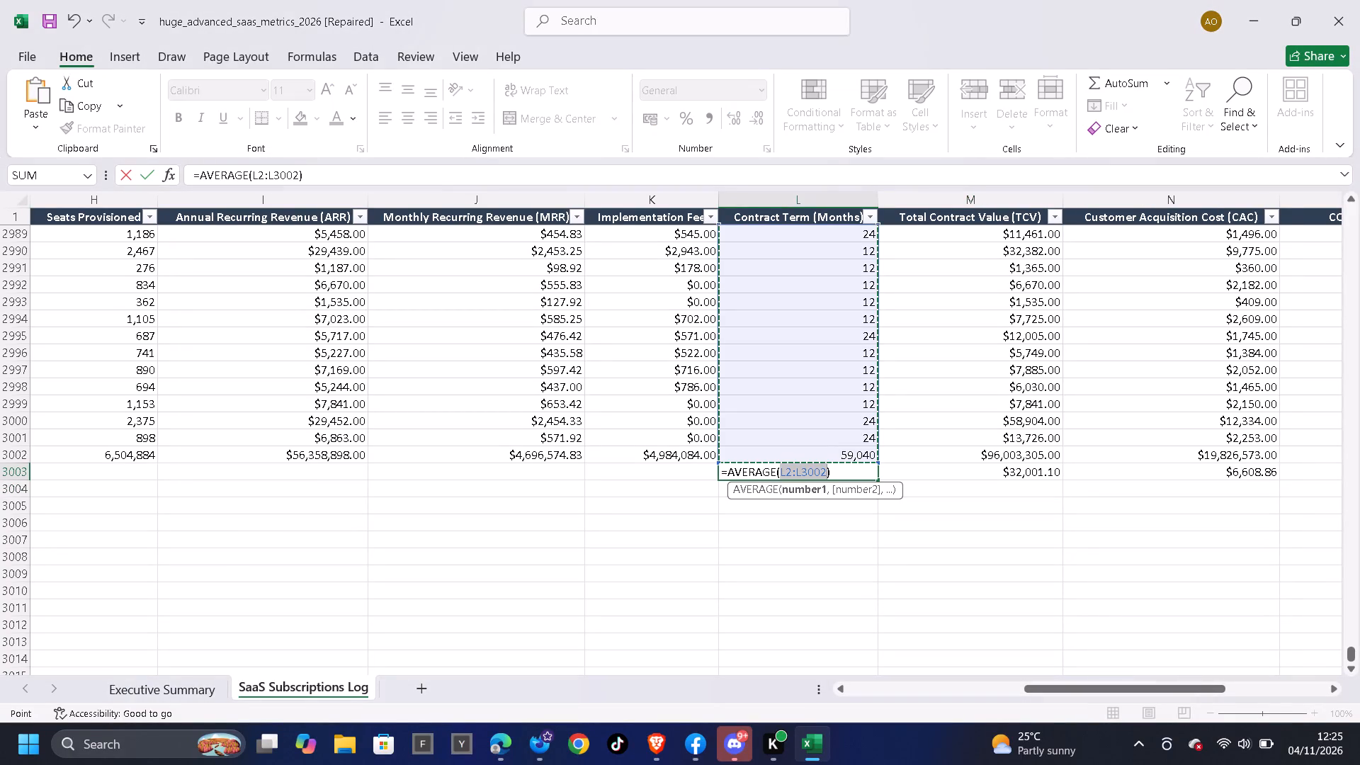
{"action": "key", "text": "shift+Up"}
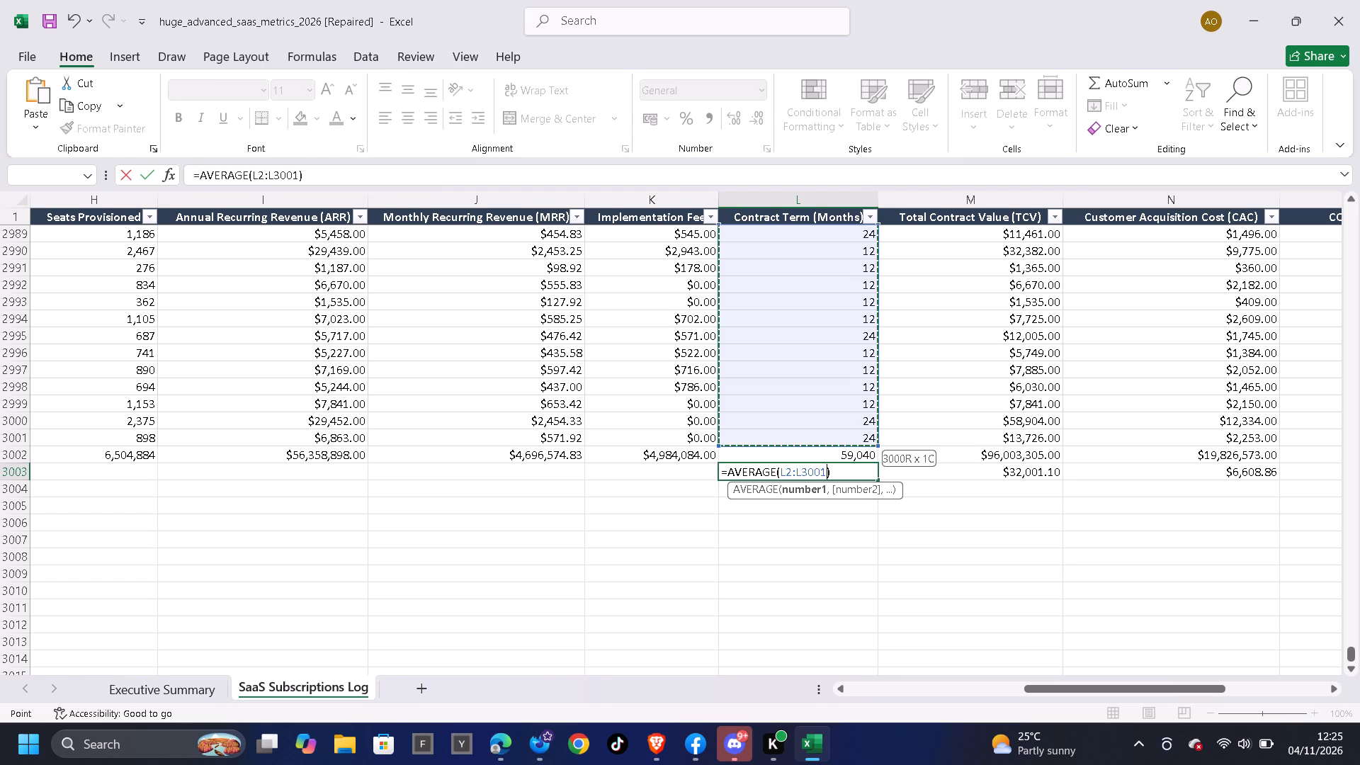
{"action": "key", "text": "Return"}
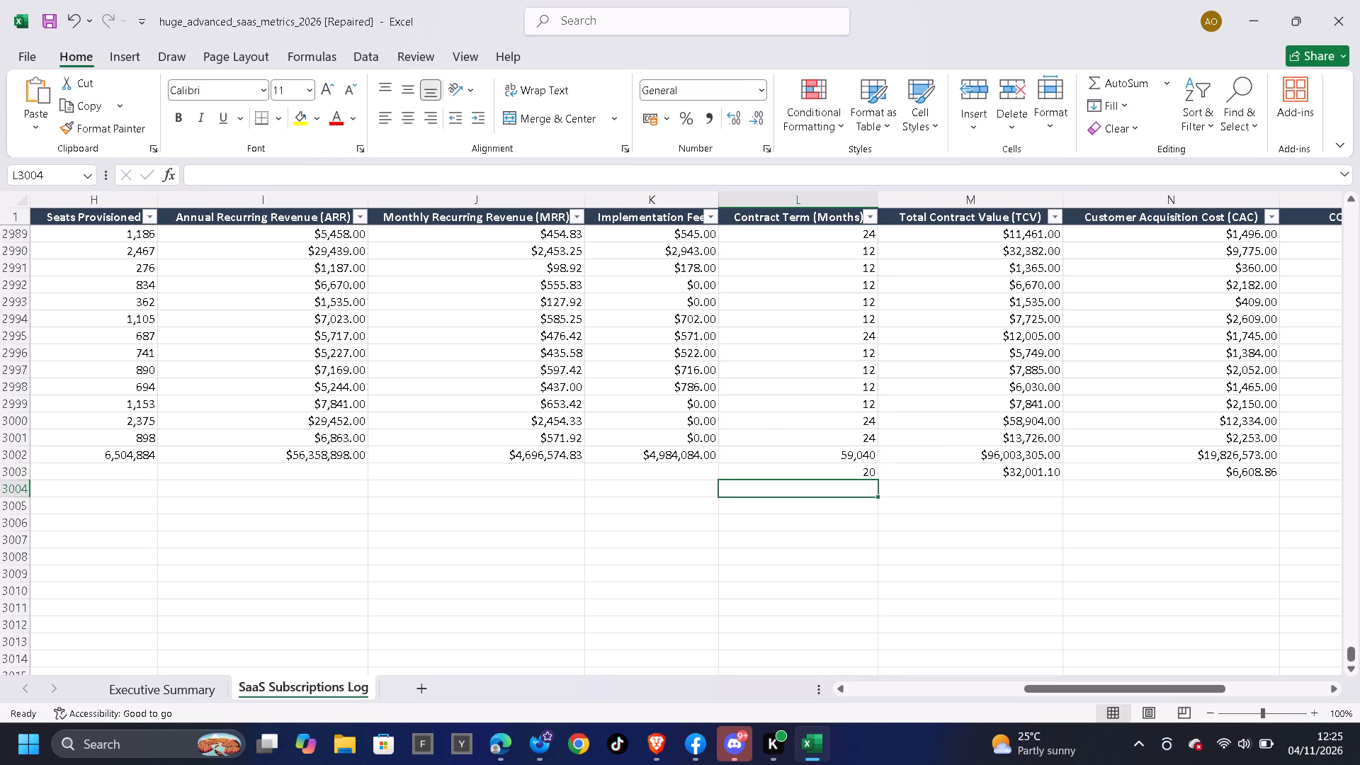
Add an average for the Implementation Fee column in K3003, with the range shortened to K2:K3001.
{"action": "scroll", "coordinate": [664, 482], "scroll_direction": "up", "scroll_amount": 2}
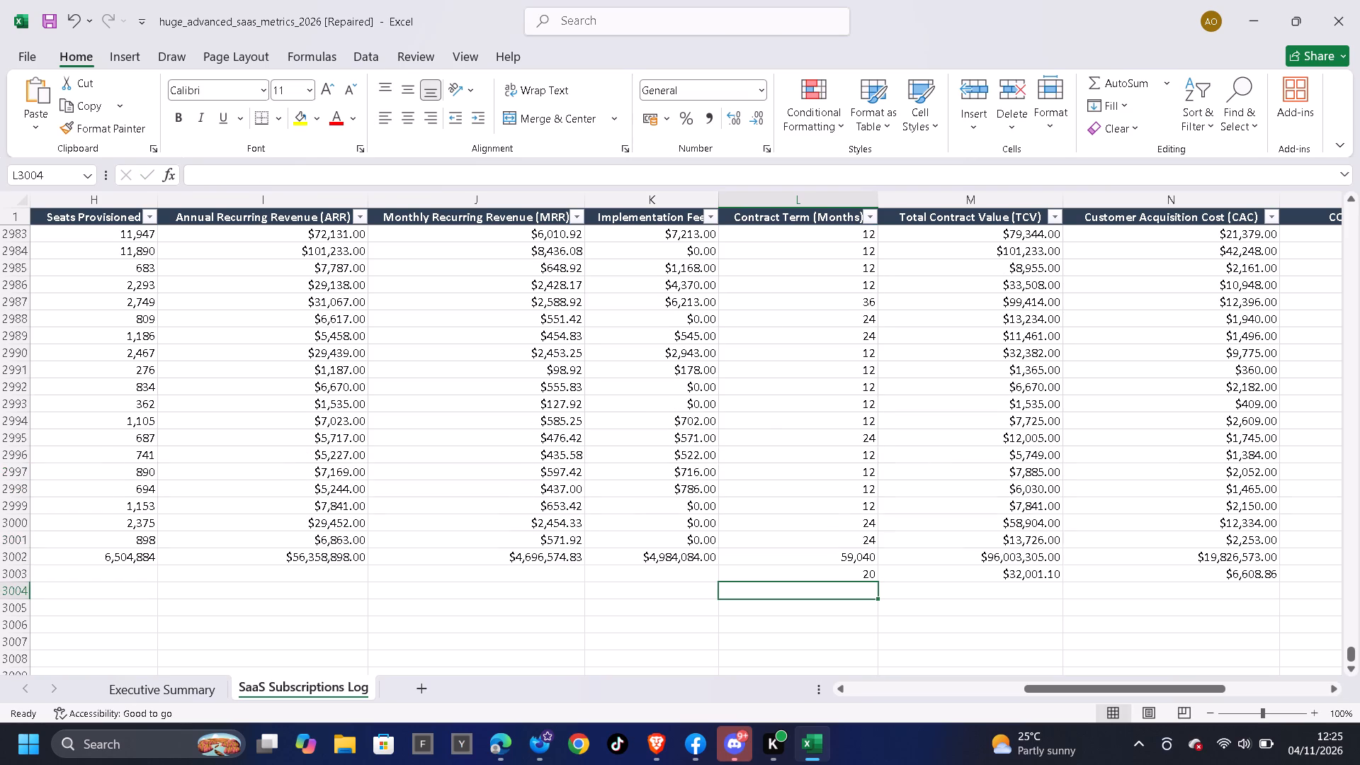
{"action": "scroll", "coordinate": [663, 482], "scroll_direction": "down", "scroll_amount": 3}
{"action": "left_click", "coordinate": [661, 422]}
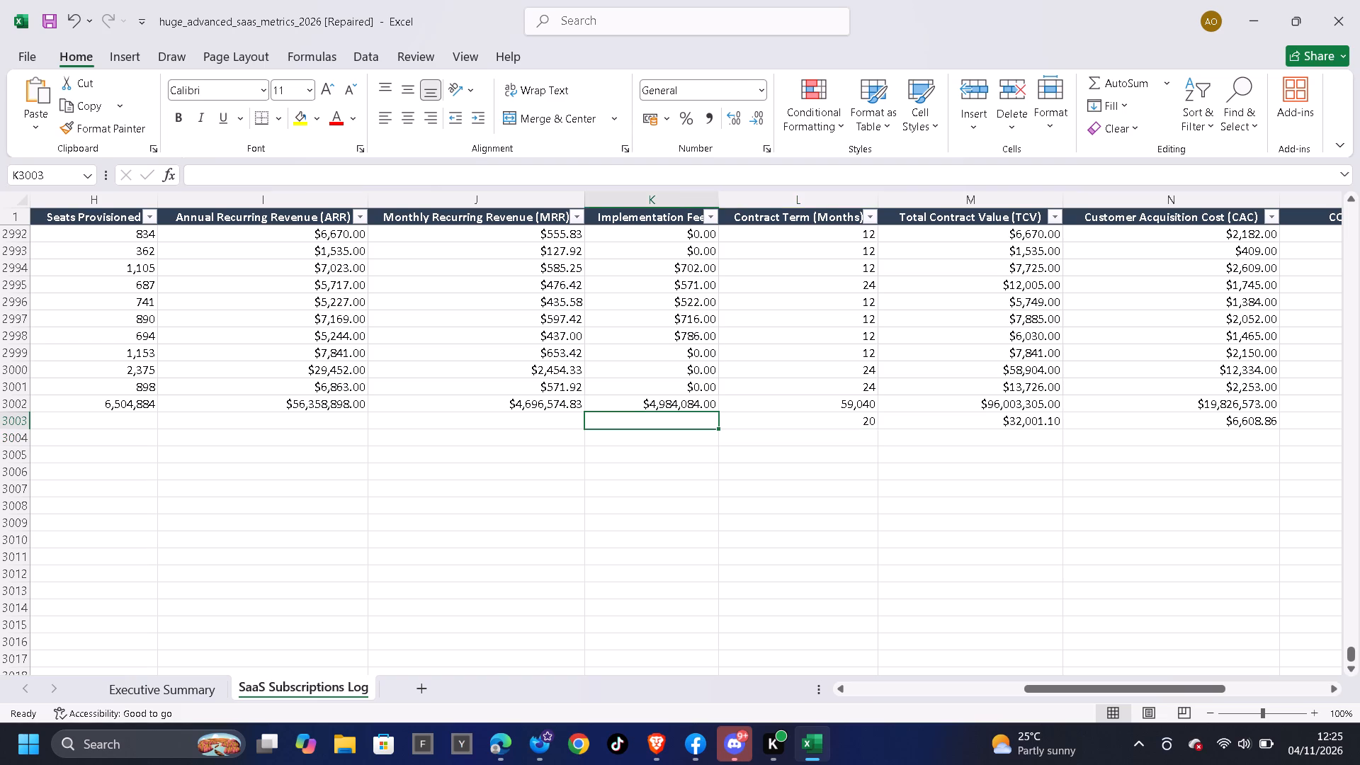
{"action": "left_click", "coordinate": [1159, 86]}
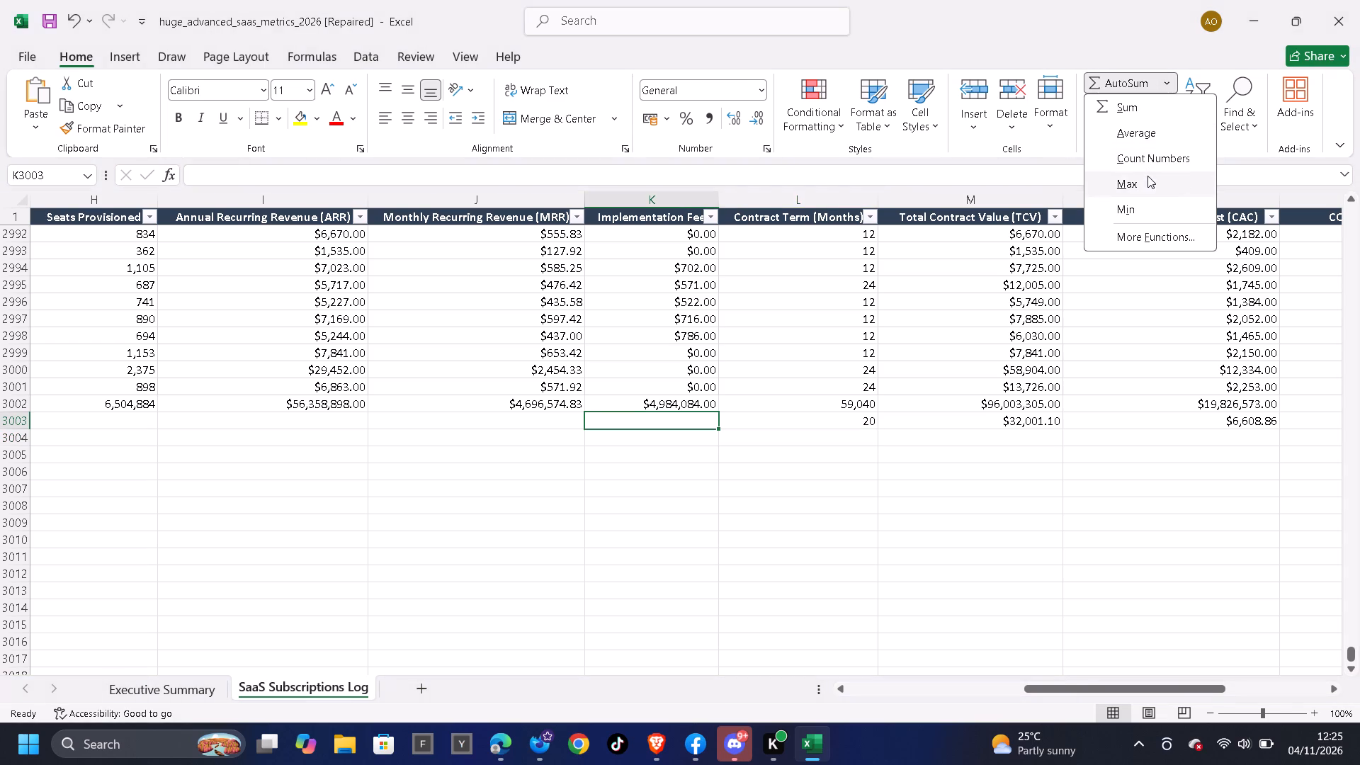
{"action": "left_click", "coordinate": [1142, 135]}
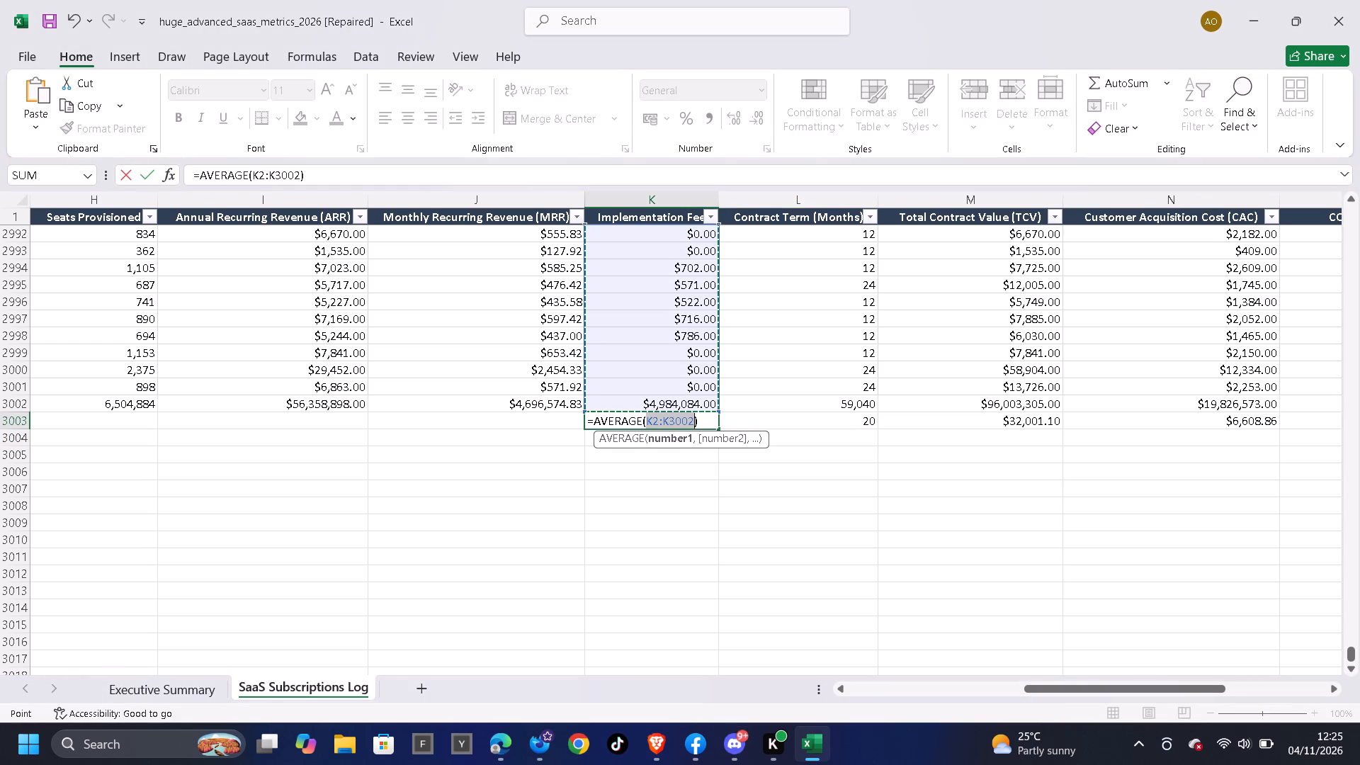
{"action": "key", "text": "shift+Up"}
{"action": "key", "text": "Return"}
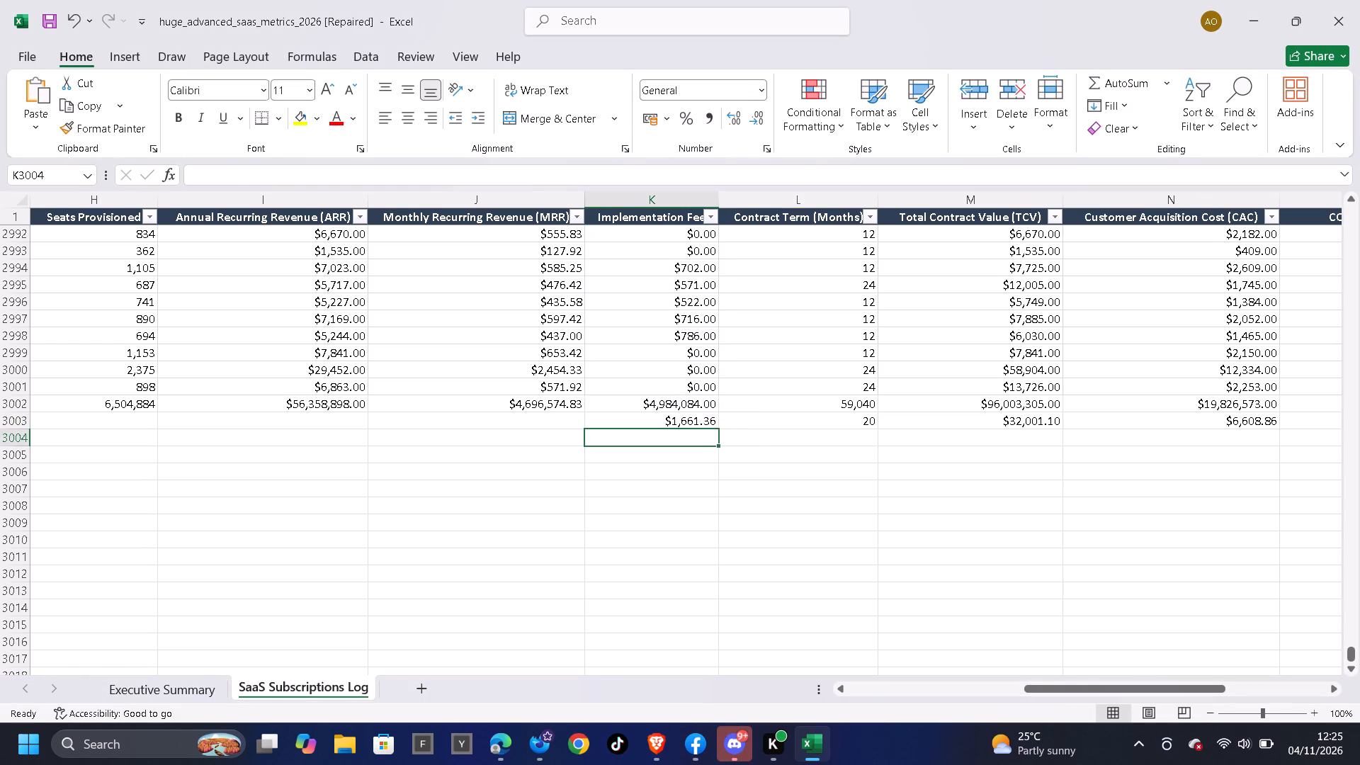
Average the Monthly Recurring Revenue (MRR) column in J3003 over J2:J3001, excluding the total row.
{"action": "left_click", "coordinate": [565, 420]}
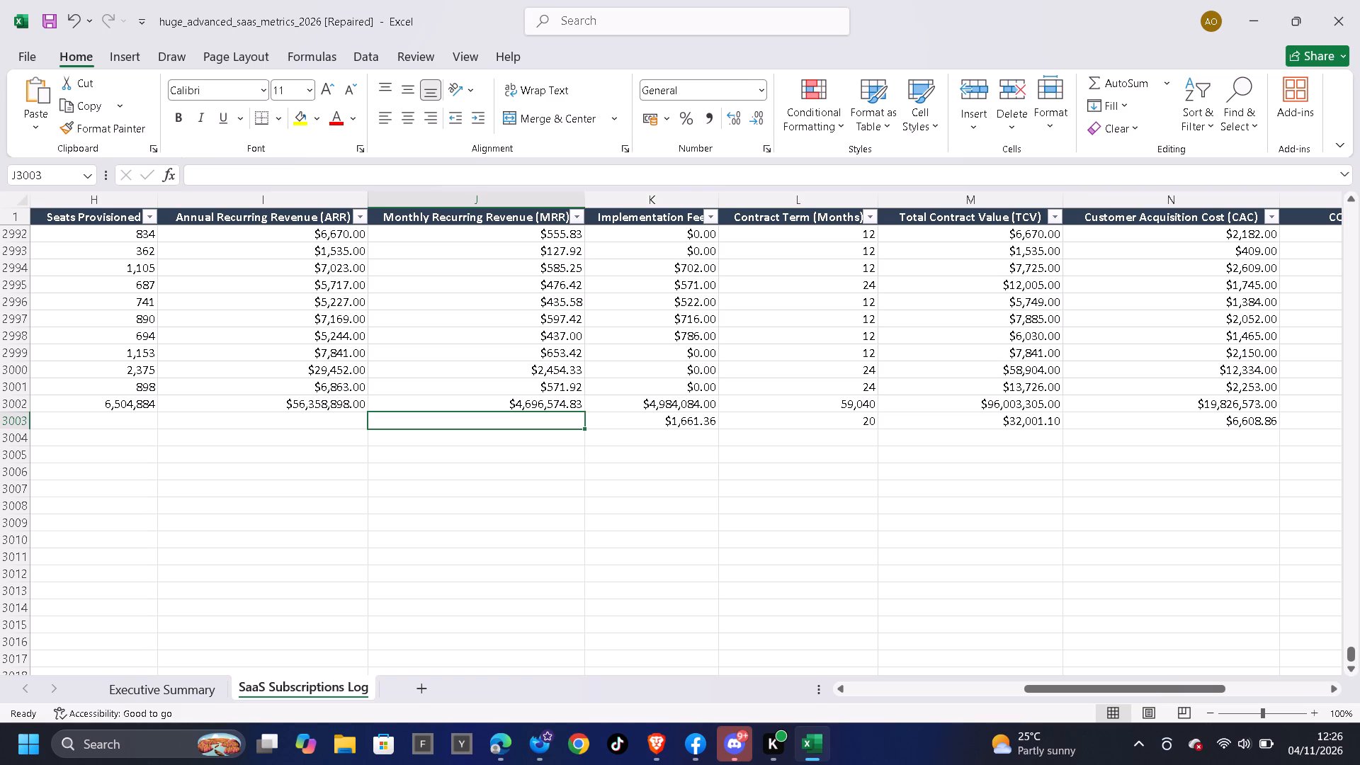
{"action": "left_click", "coordinate": [1168, 84]}
{"action": "left_click", "coordinate": [1140, 137]}
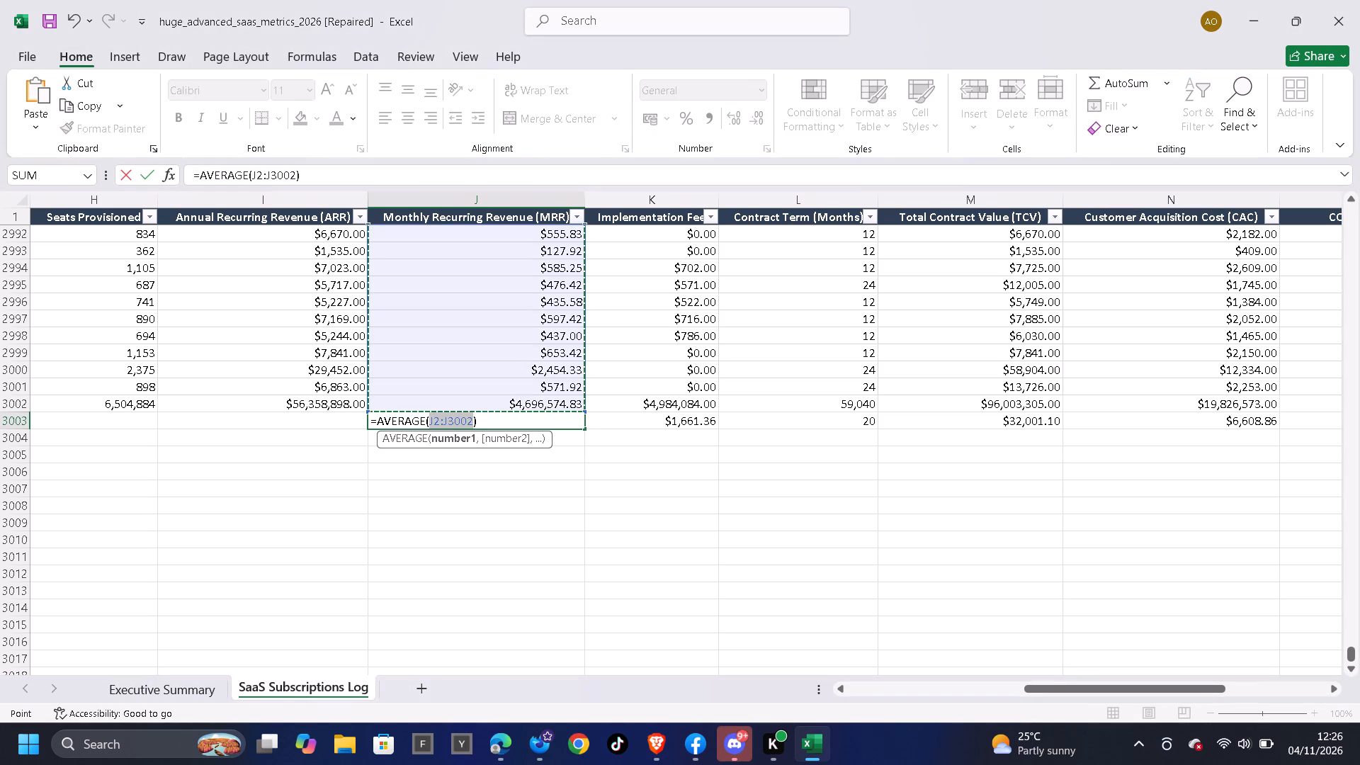
{"action": "key", "text": "shift+Up"}
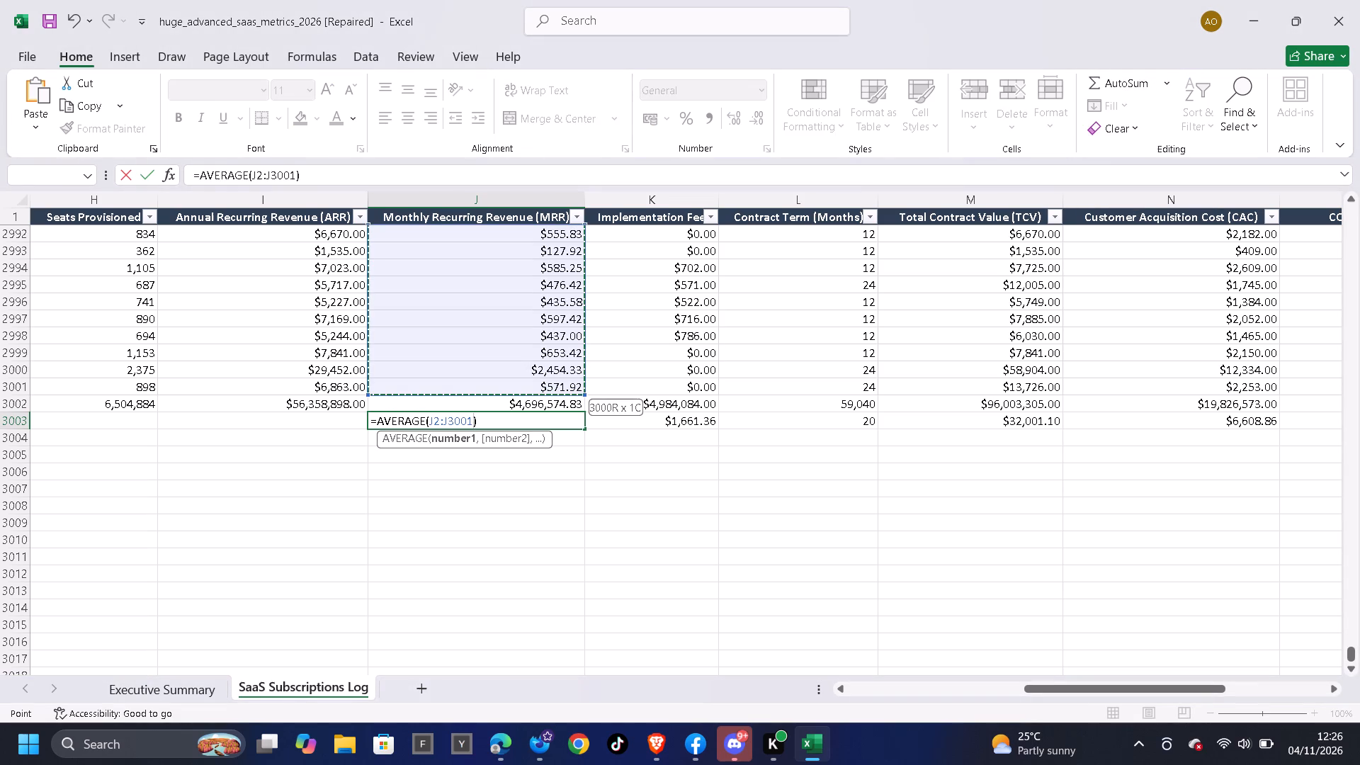
{"action": "key", "text": "Return"}
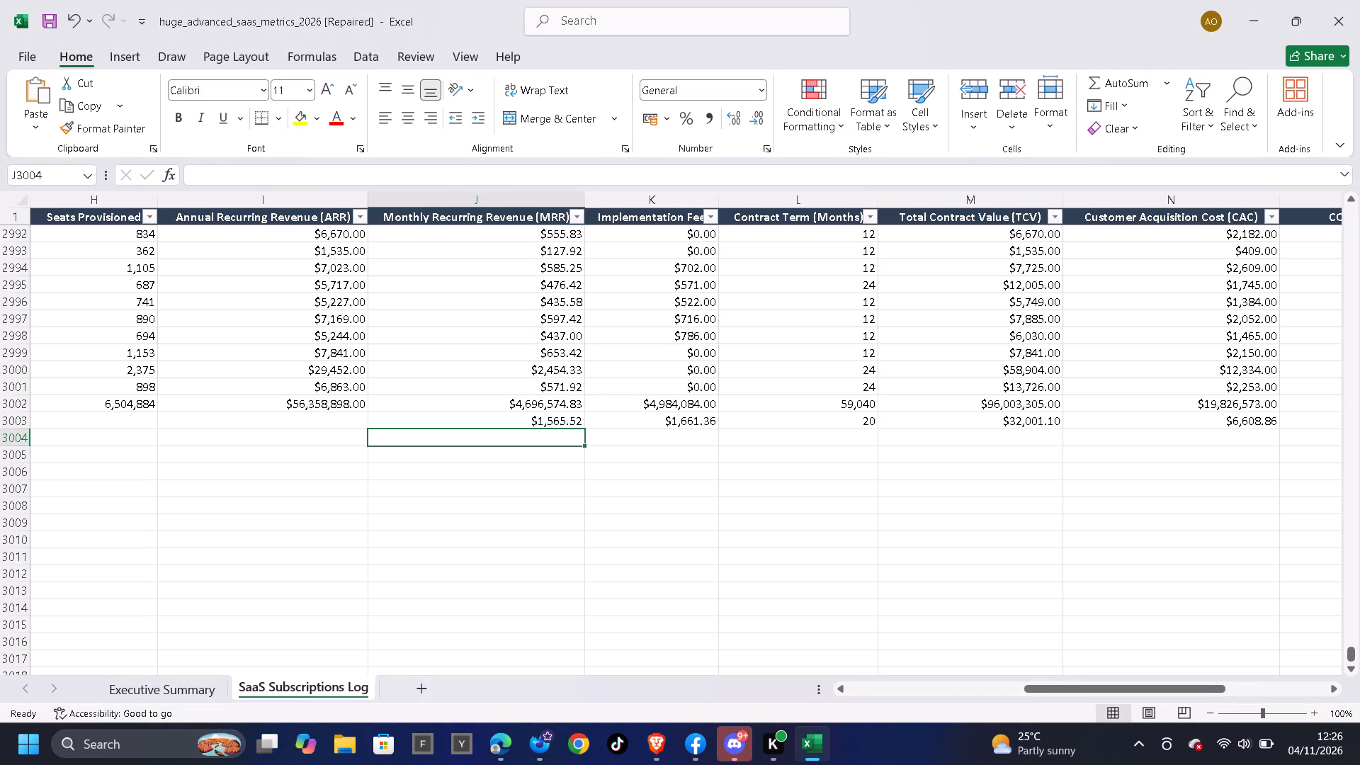
Add an average for the Annual Recurring Revenue (ARR) column in I3003, with the range shortened to I2:I3001.
{"action": "key", "text": "Left"}
{"action": "key", "text": "Up"}
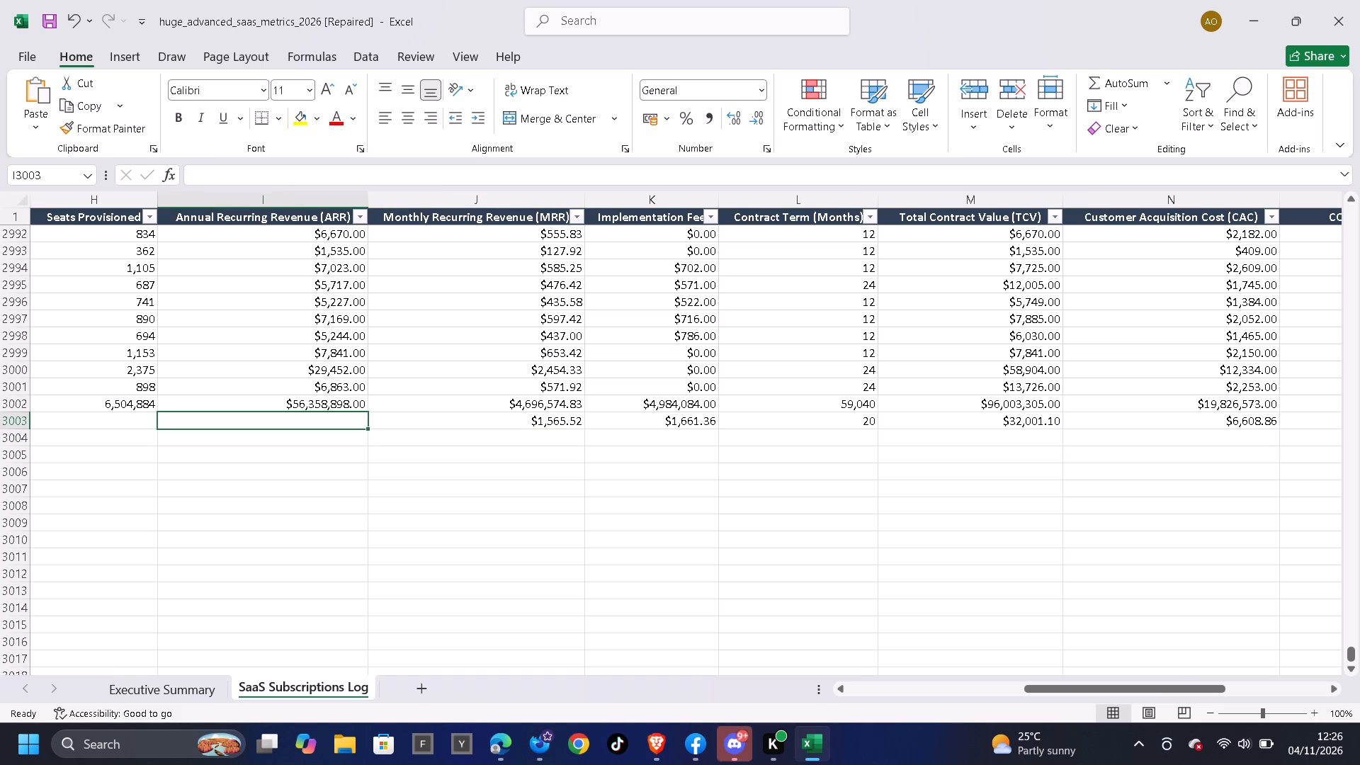
{"action": "left_click", "coordinate": [1168, 86]}
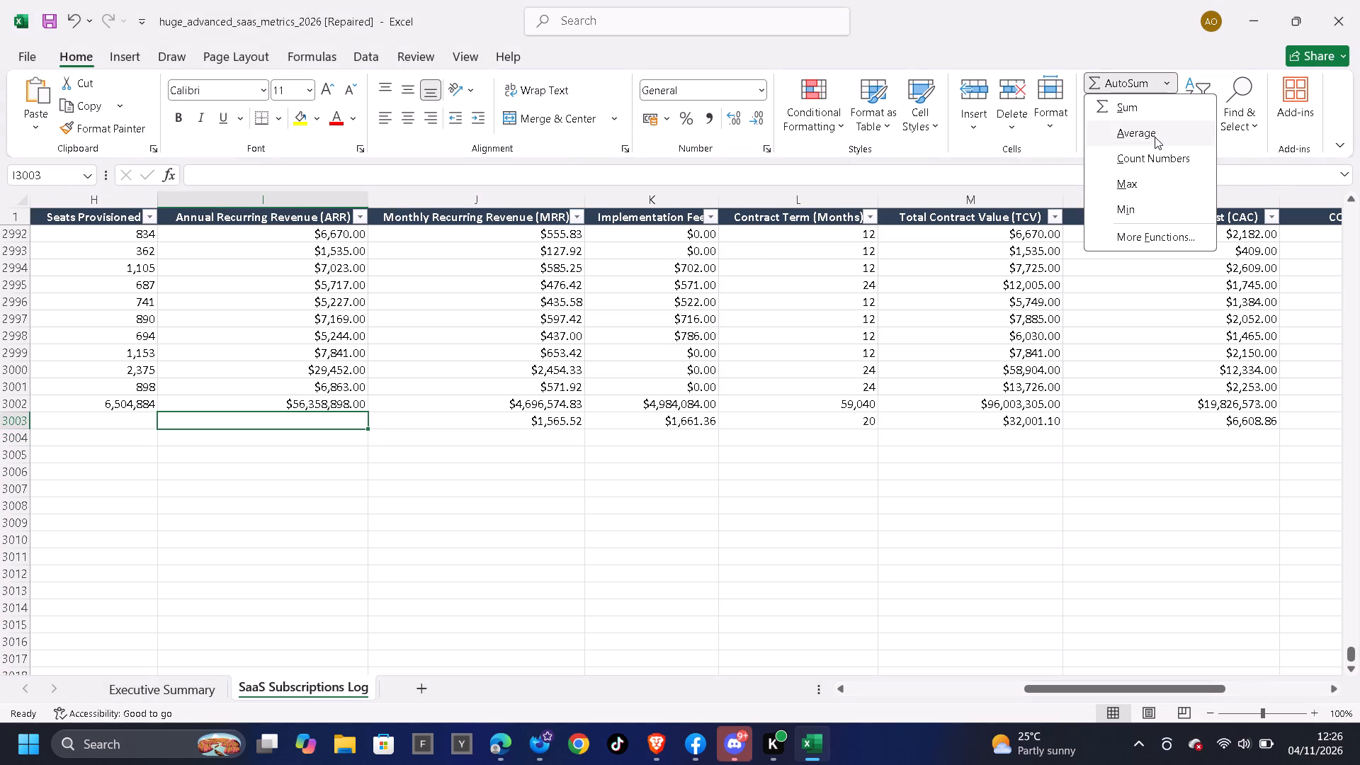
{"action": "left_click", "coordinate": [1154, 136]}
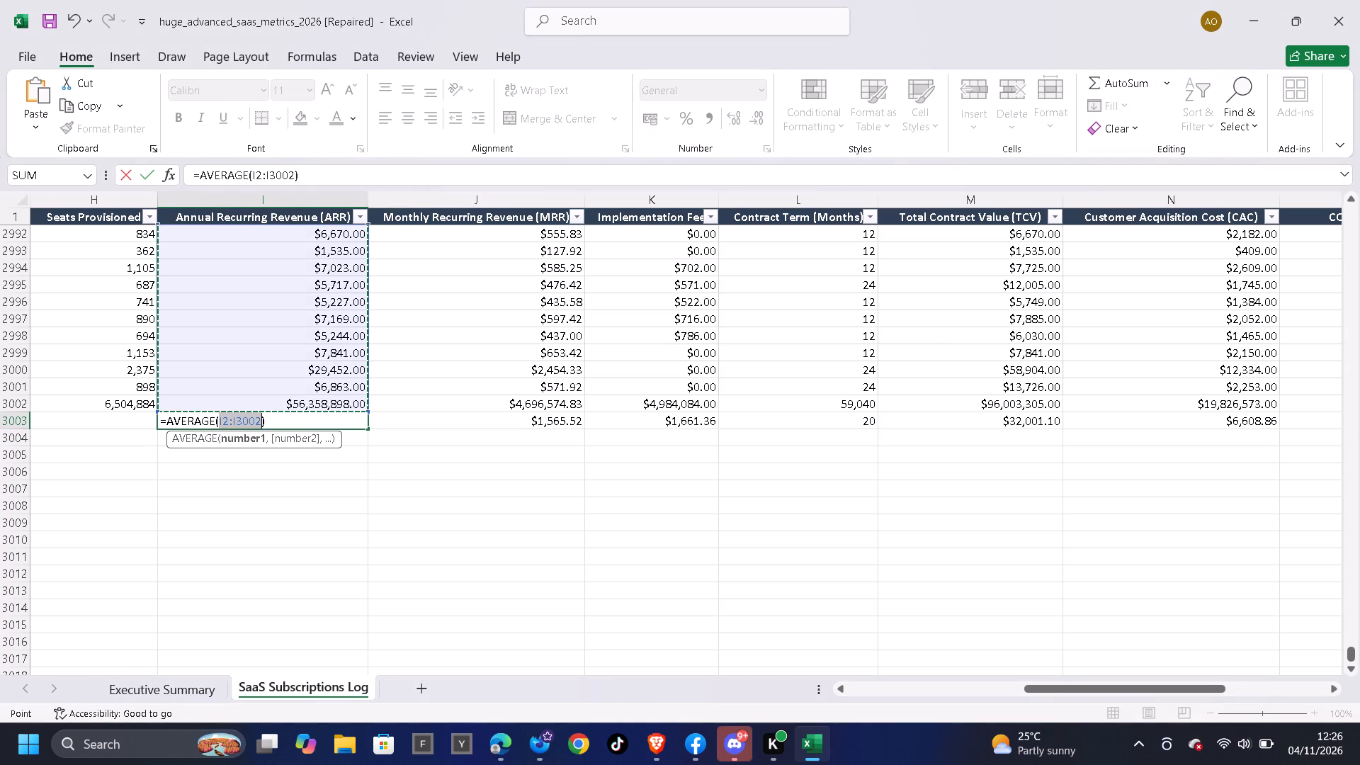
{"action": "key", "text": "shift+Up"}
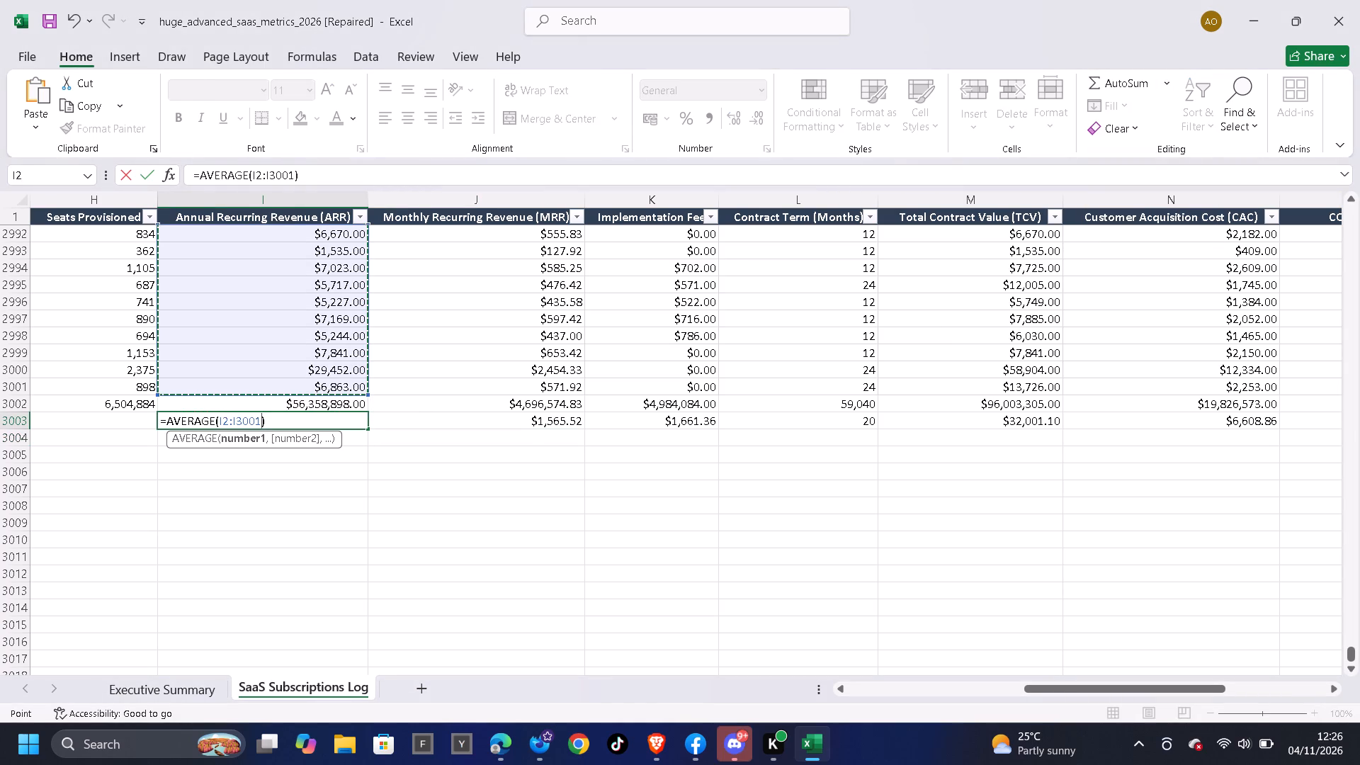
{"action": "key", "text": "Return"}
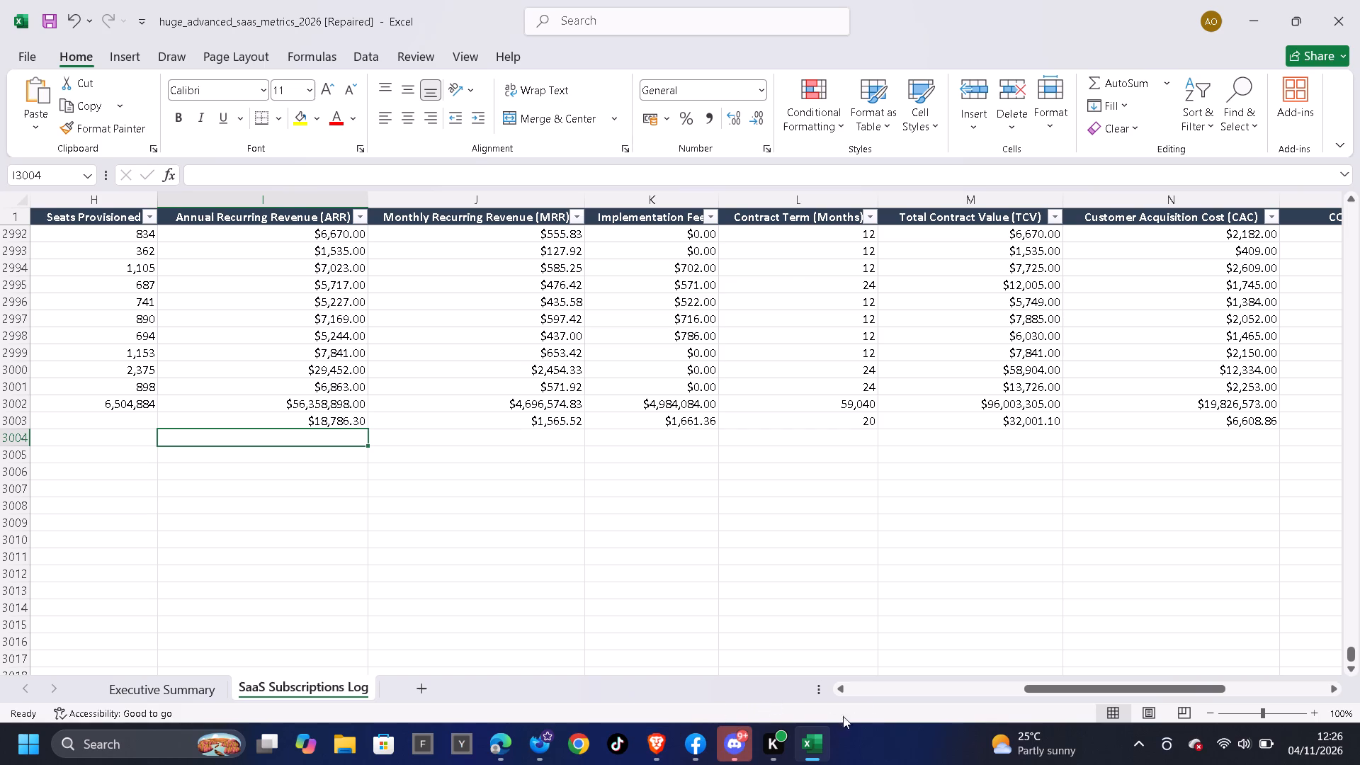
Average the Seats Provisioned column in H3003, using the range H2:H3001 so the total is left out.
{"action": "triple_click", "coordinate": [842, 692]}
{"action": "triple_click", "coordinate": [842, 691]}
{"action": "left_click", "coordinate": [842, 691]}
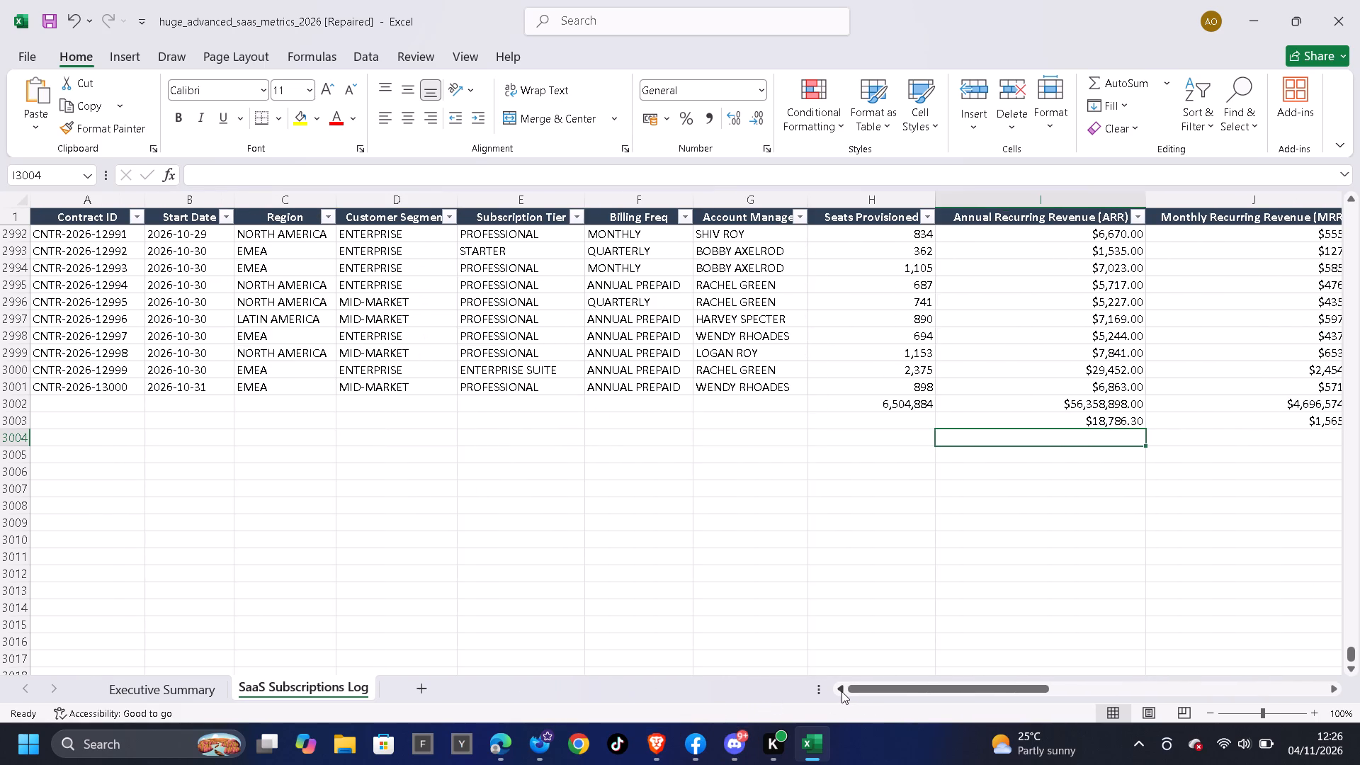
{"action": "left_click", "coordinate": [895, 420]}
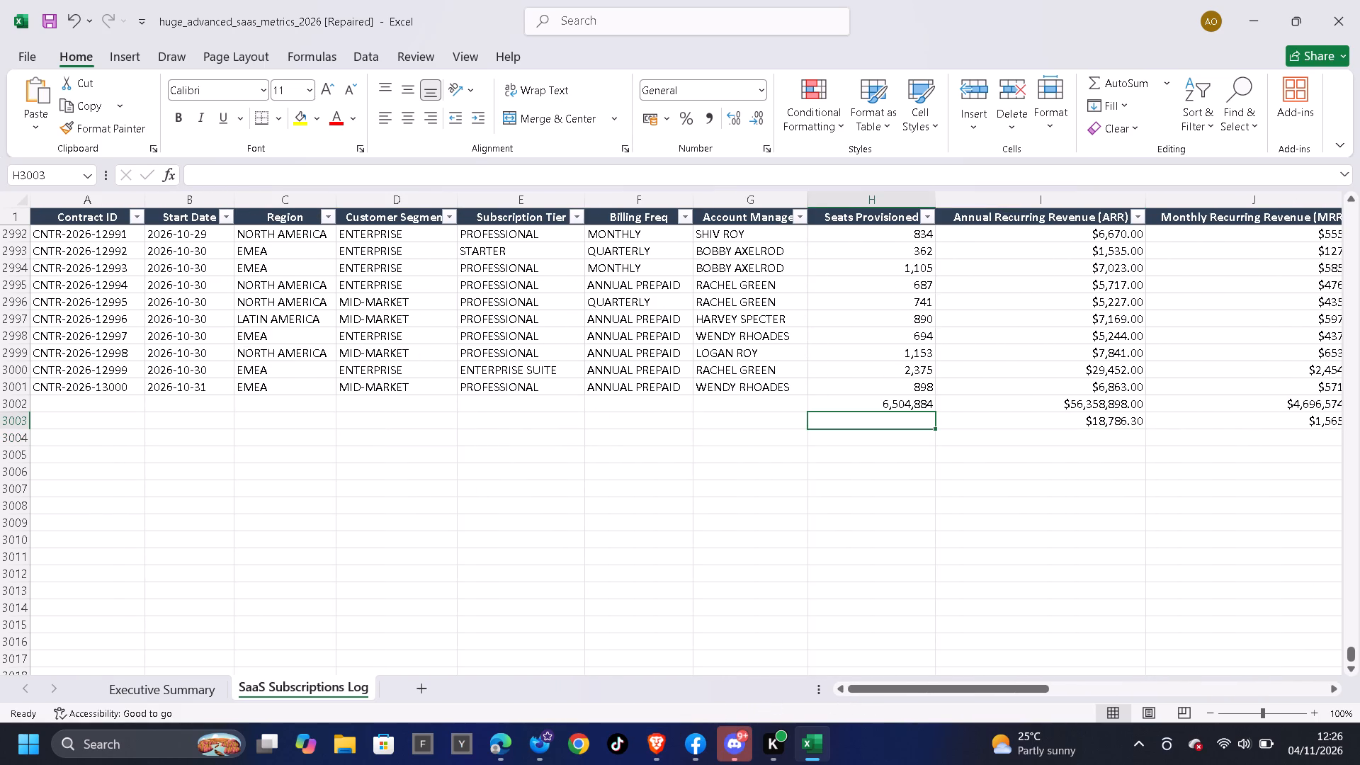
{"action": "left_click", "coordinate": [1168, 88]}
{"action": "left_click", "coordinate": [1158, 141]}
{"action": "key", "text": "shift+Up"}
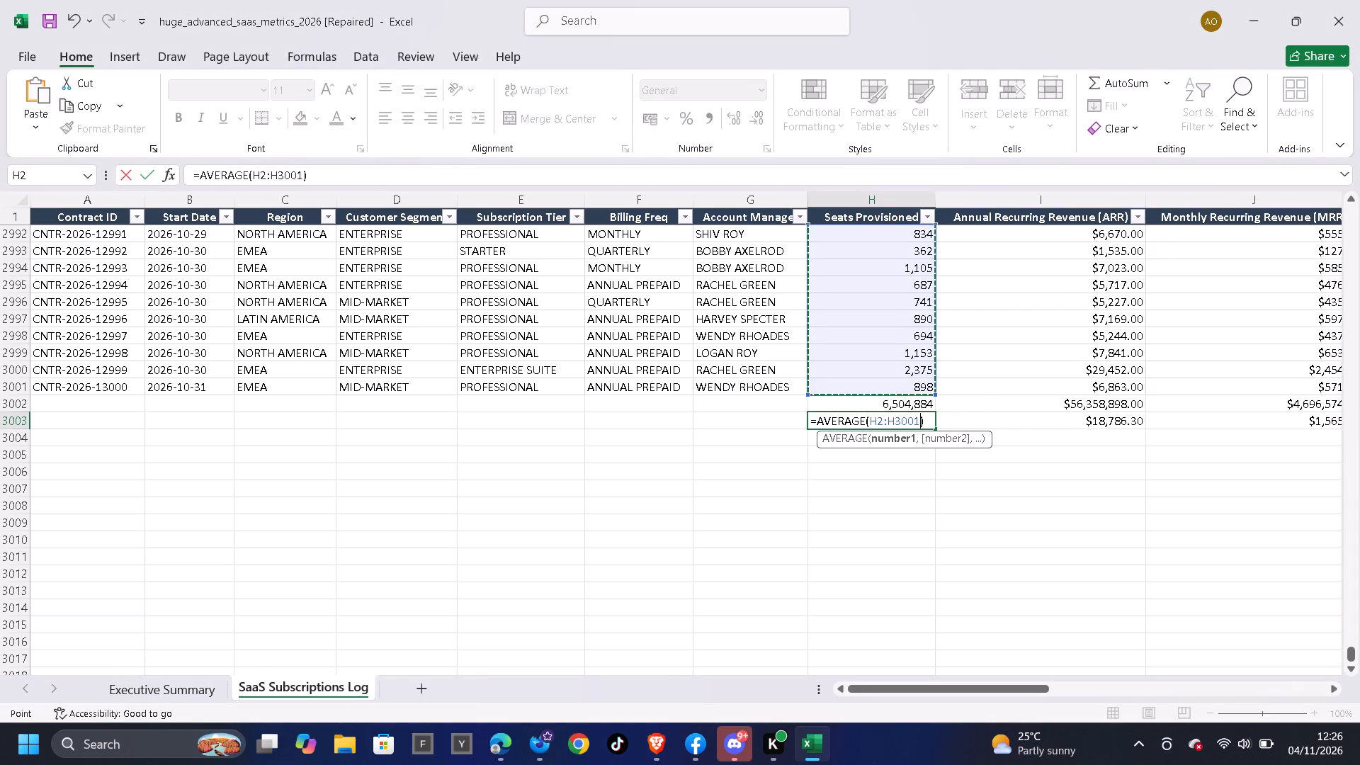
{"action": "key", "text": "Return"}
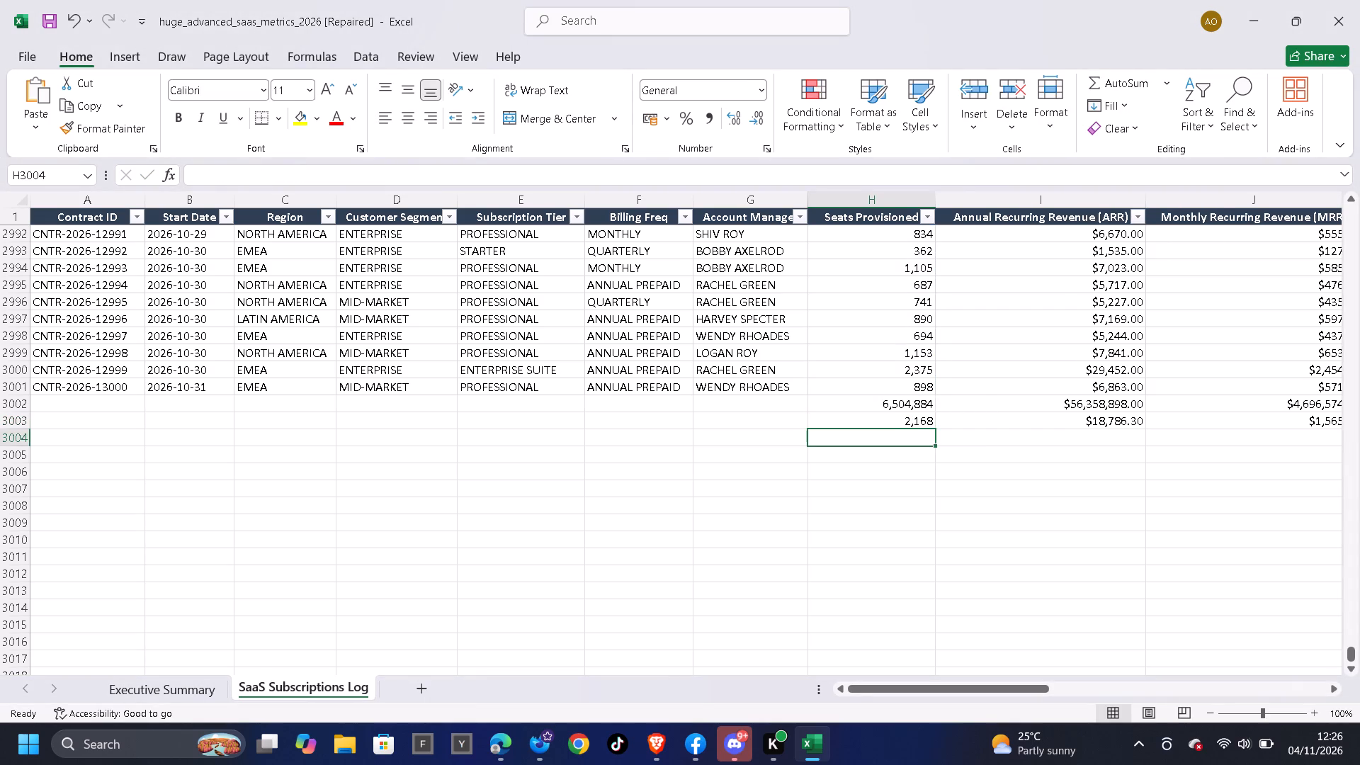
Bold the total and average rows below the data, covering A3002:P3003.
{"action": "left_click", "coordinate": [40, 407]}
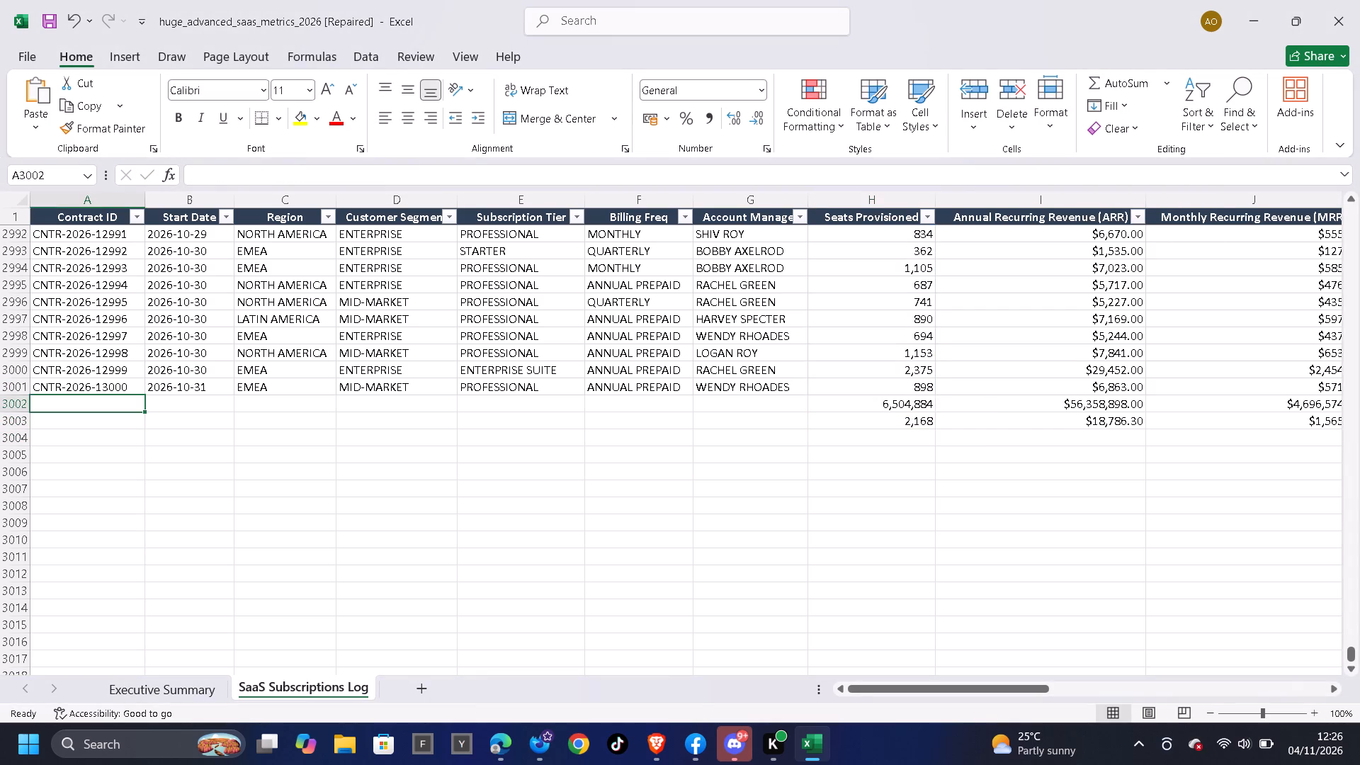
{"action": "left_click_drag", "start_coordinate": [40, 407], "coordinate": [81, 407]}
{"action": "left_click_drag", "start_coordinate": [81, 407], "coordinate": [81, 405]}
{"action": "key", "text": "ctrl+shift+Right"}
{"action": "key", "text": "ctrl+shift+Right"}
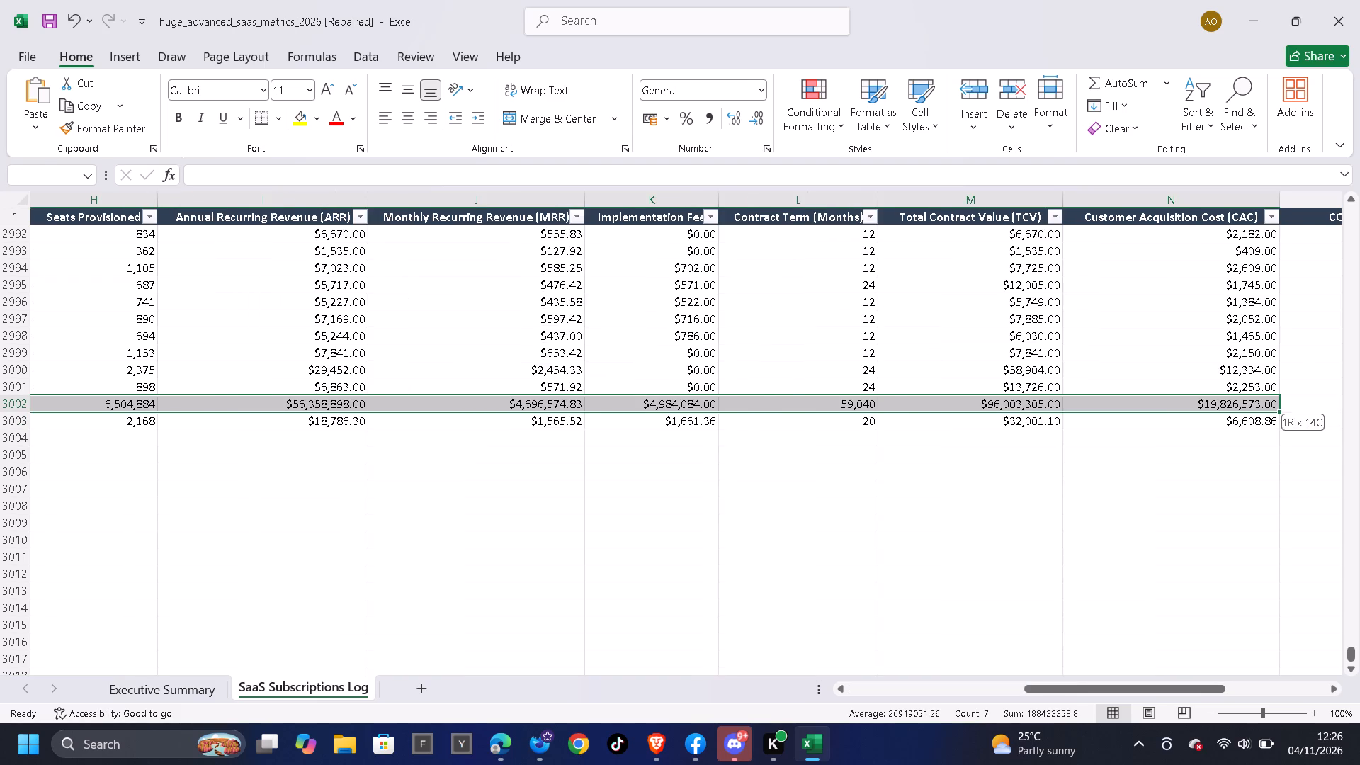
{"action": "key", "text": "ctrl+shift+Right"}
{"action": "key", "text": "ctrl+shift+Right"}
{"action": "key", "text": "ctrl+shift+Right"}
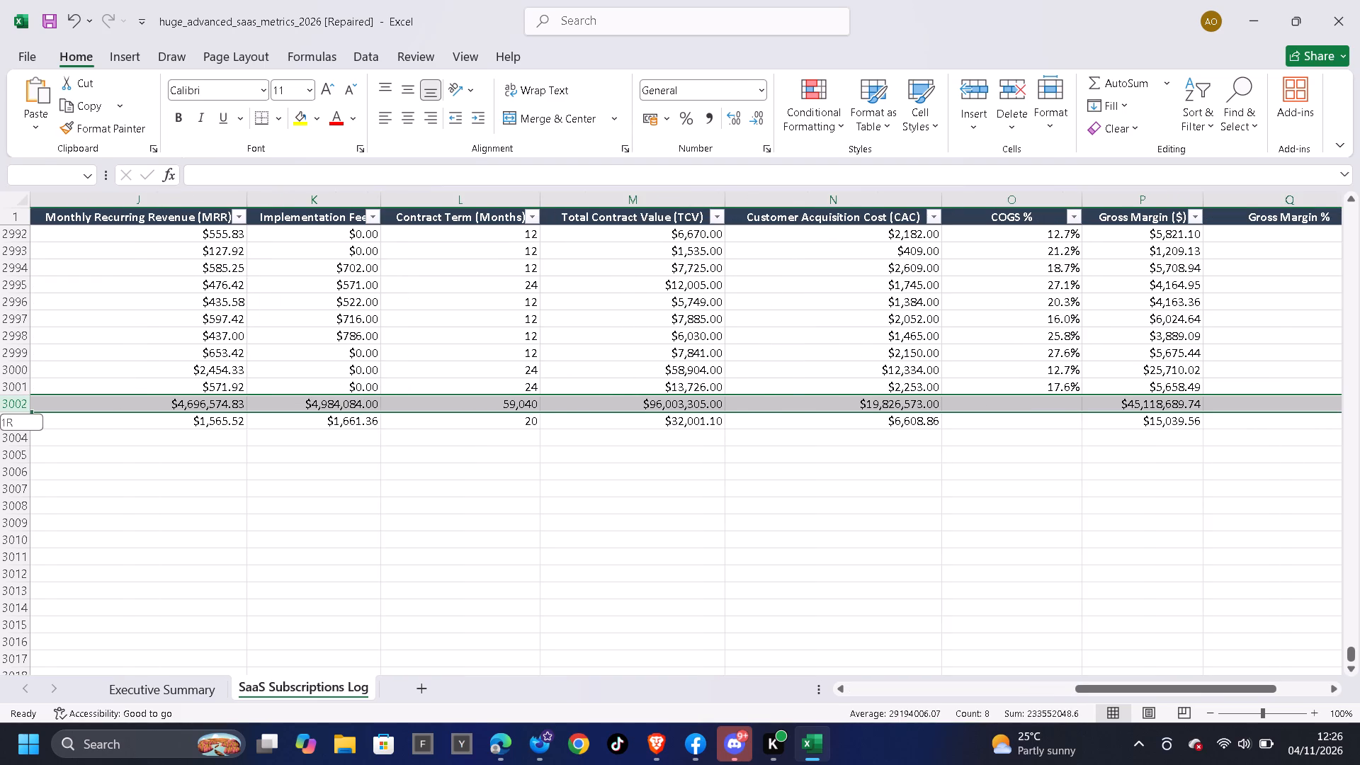
{"action": "left_click_drag", "start_coordinate": [1222, 688], "coordinate": [1269, 682], "text": "ctrl+shift"}
{"action": "key", "text": "ctrl+shift+Left"}
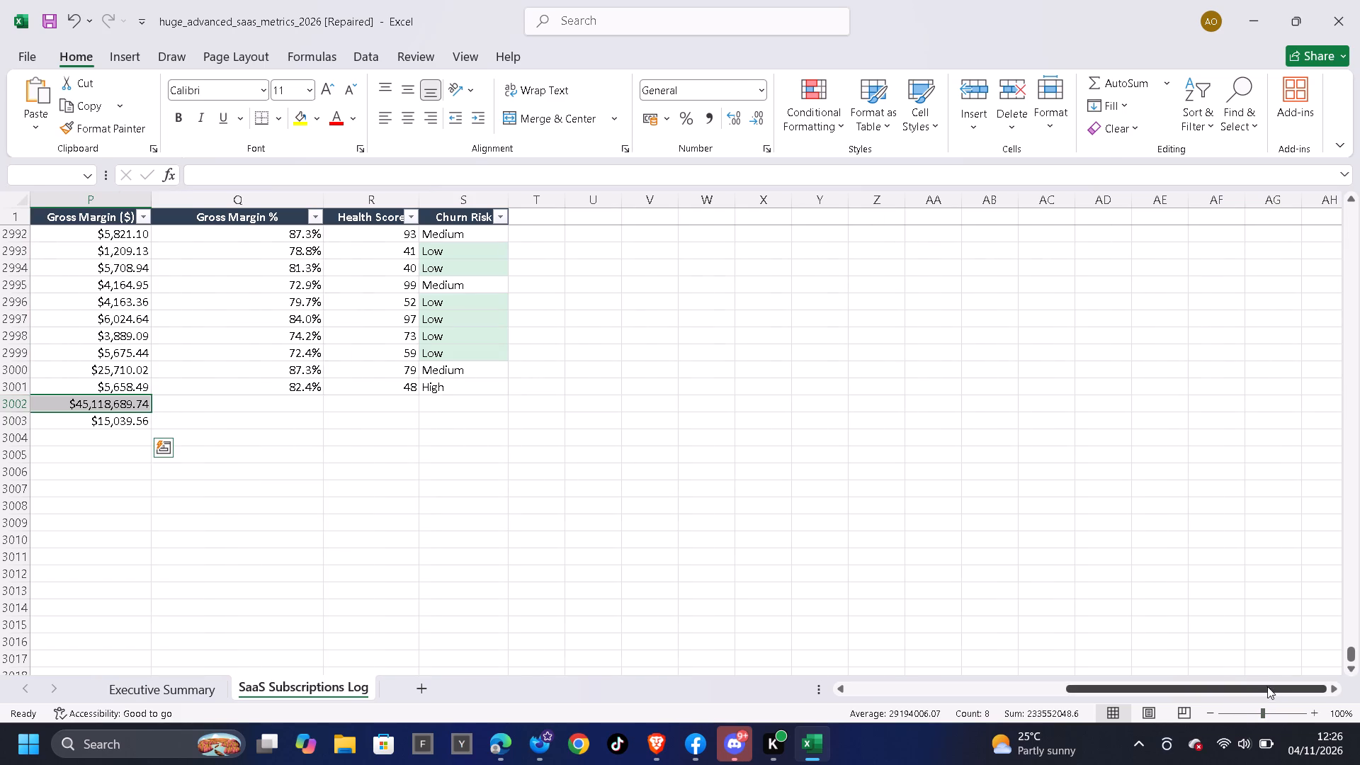
{"action": "key", "text": "shift+Down"}
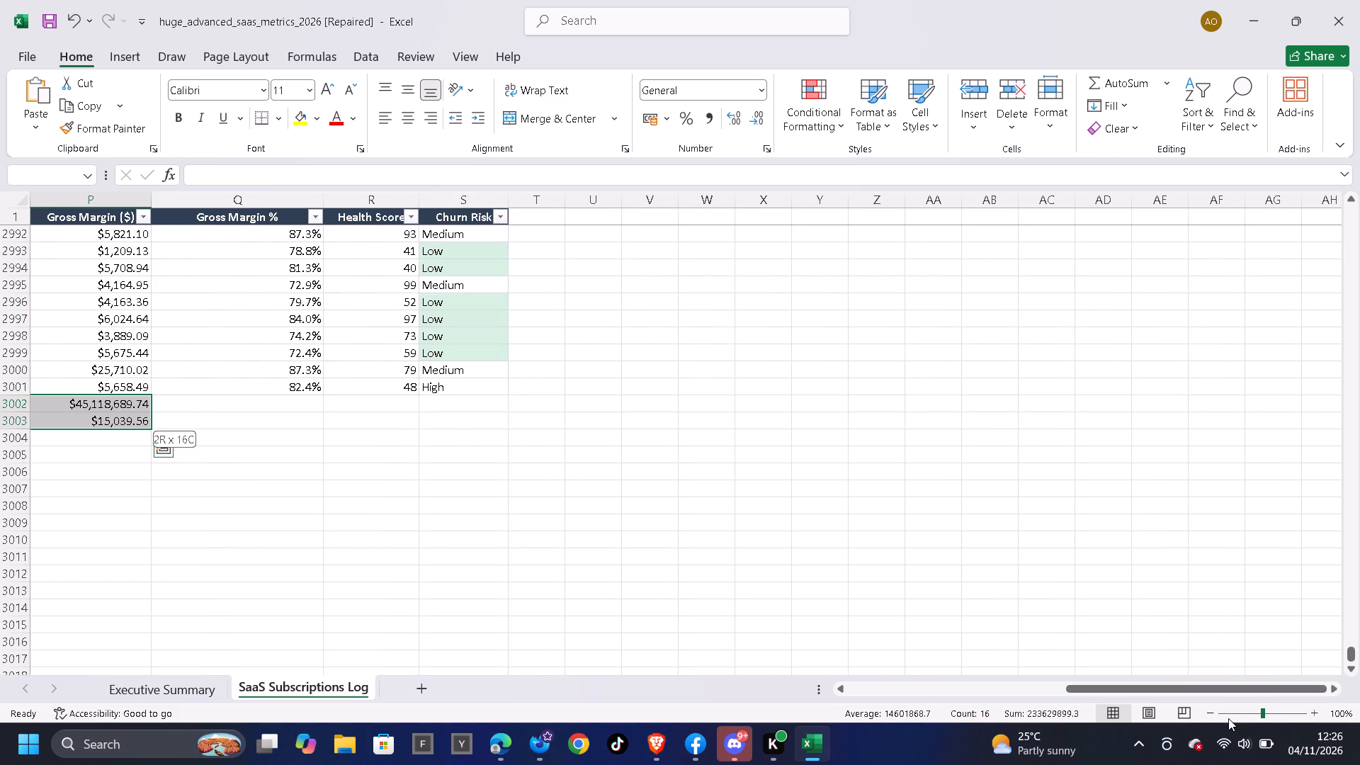
{"action": "left_click_drag", "start_coordinate": [1189, 684], "coordinate": [1094, 699]}
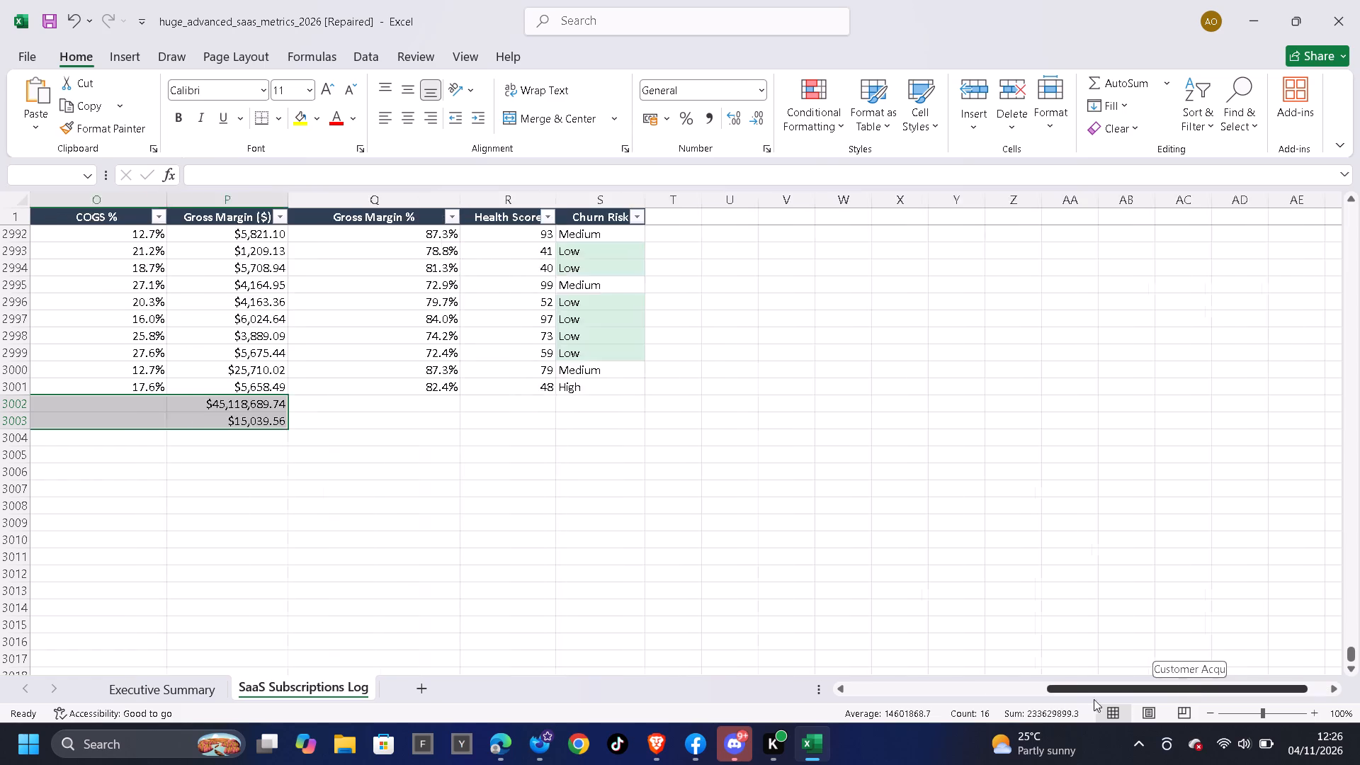
{"action": "left_click_drag", "start_coordinate": [1094, 699], "coordinate": [932, 708]}
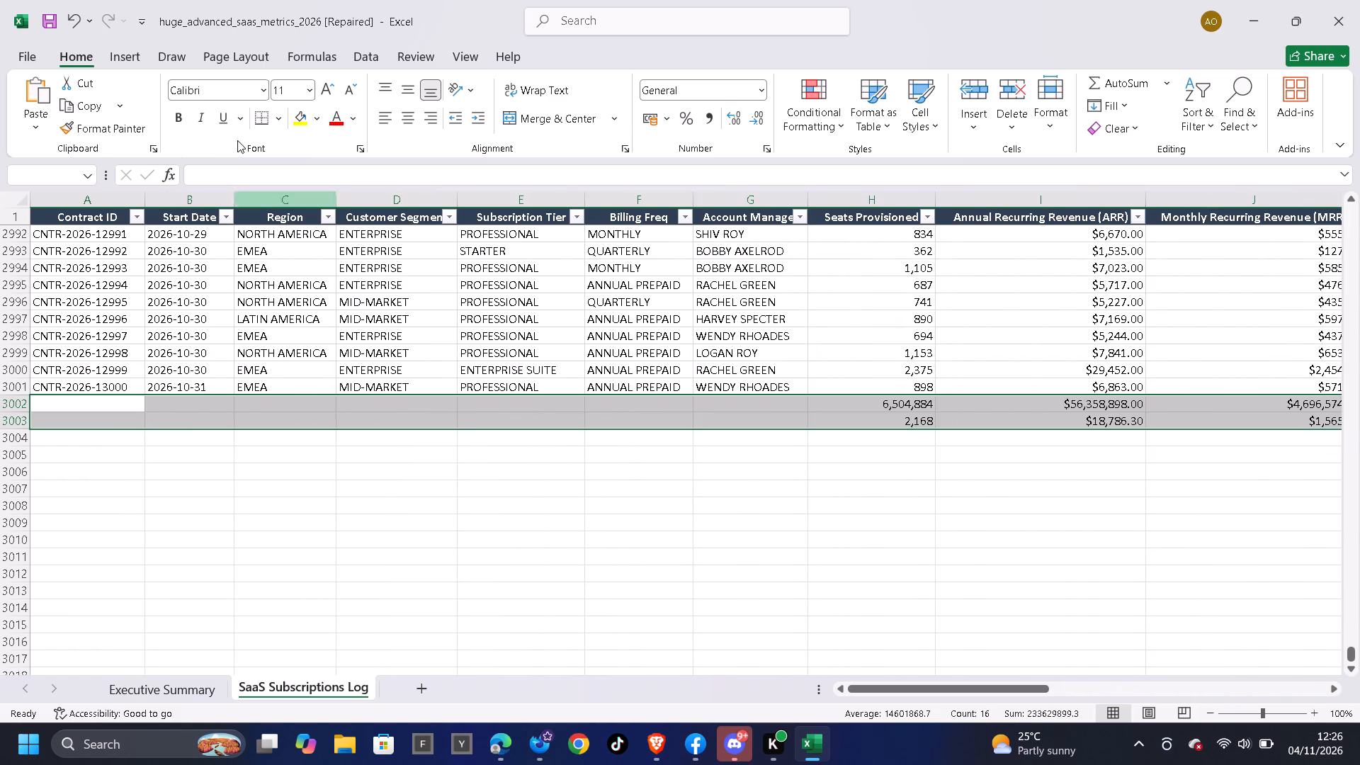
{"action": "left_click", "coordinate": [174, 117]}
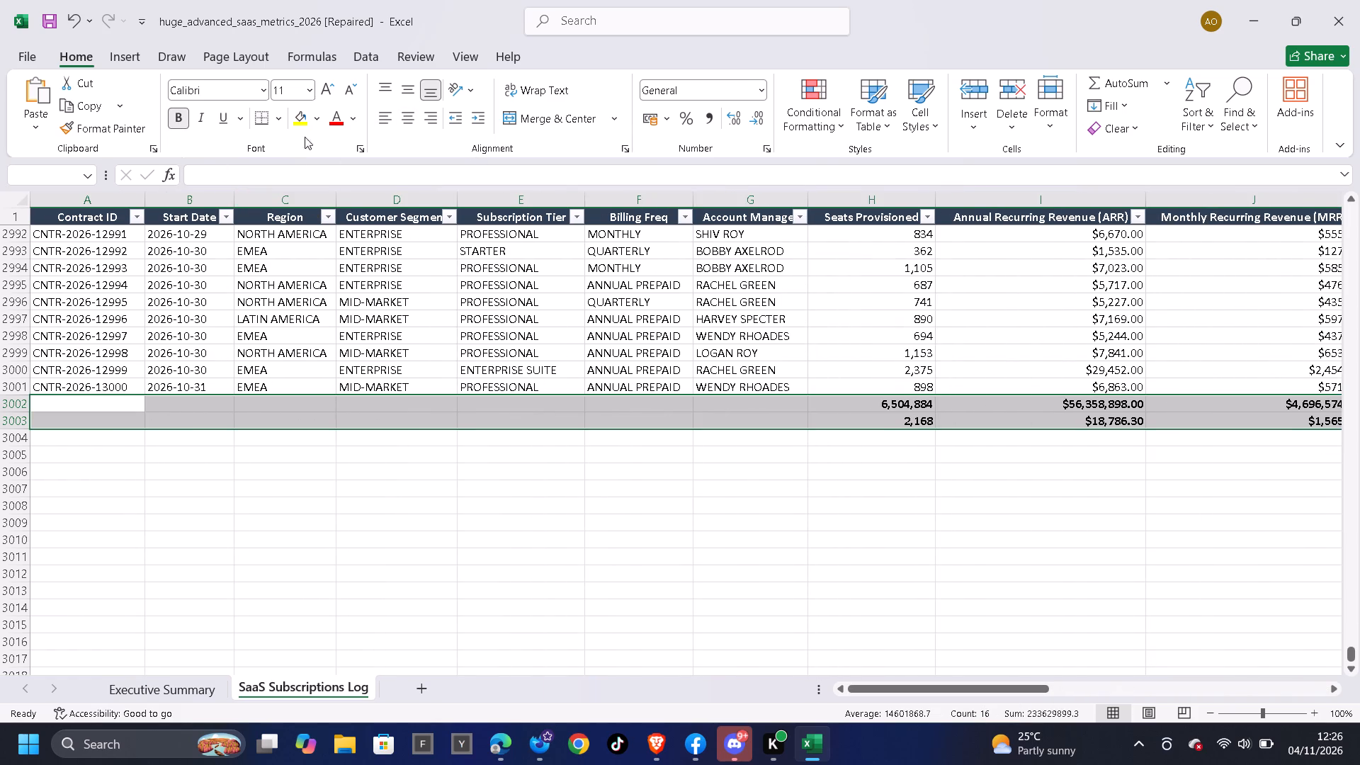
Apply Thick Outside Borders around the total and average rows, A3002:P3003.
{"action": "left_click", "coordinate": [276, 123]}
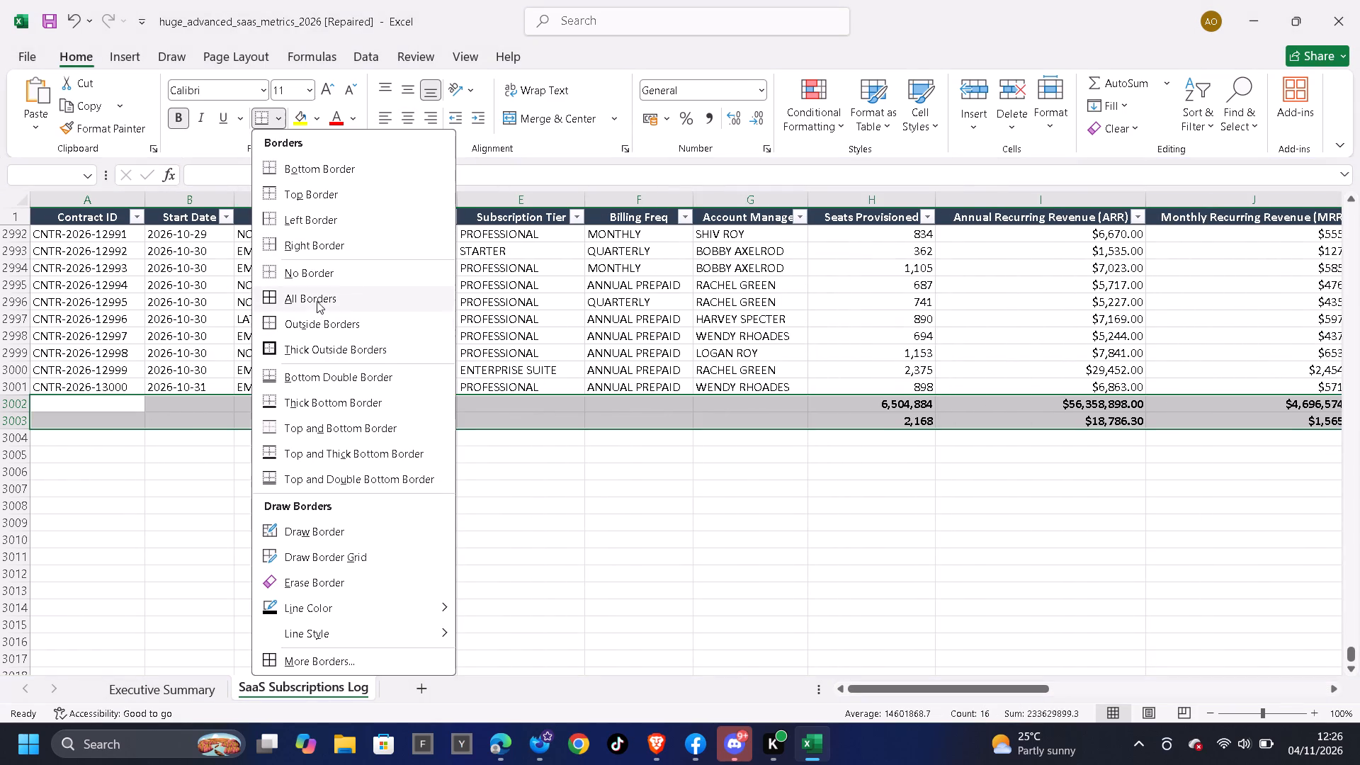
{"action": "left_click", "coordinate": [325, 349]}
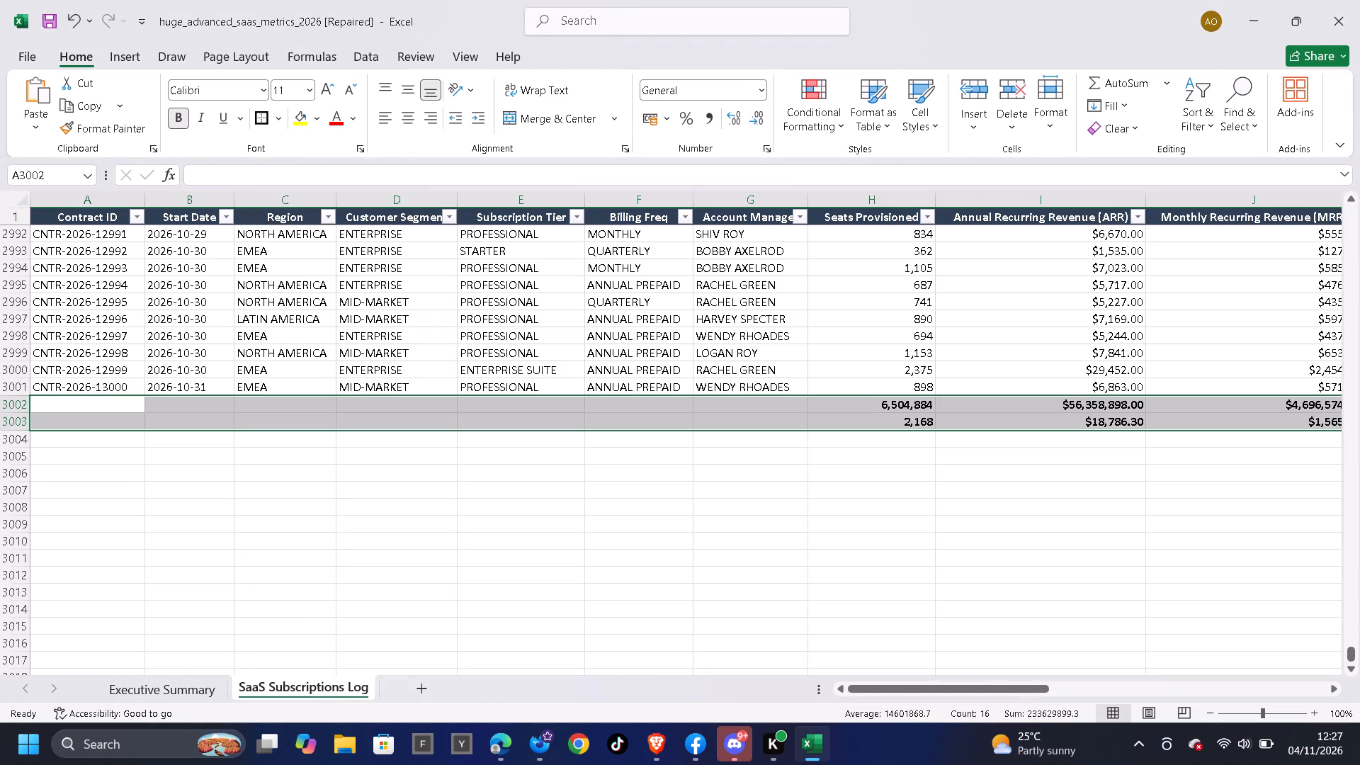
Label the two summary rows in the Contract ID column, entering TOTAL in A3002 and AVERAGE in A3003.
{"action": "left_click", "coordinate": [90, 406]}
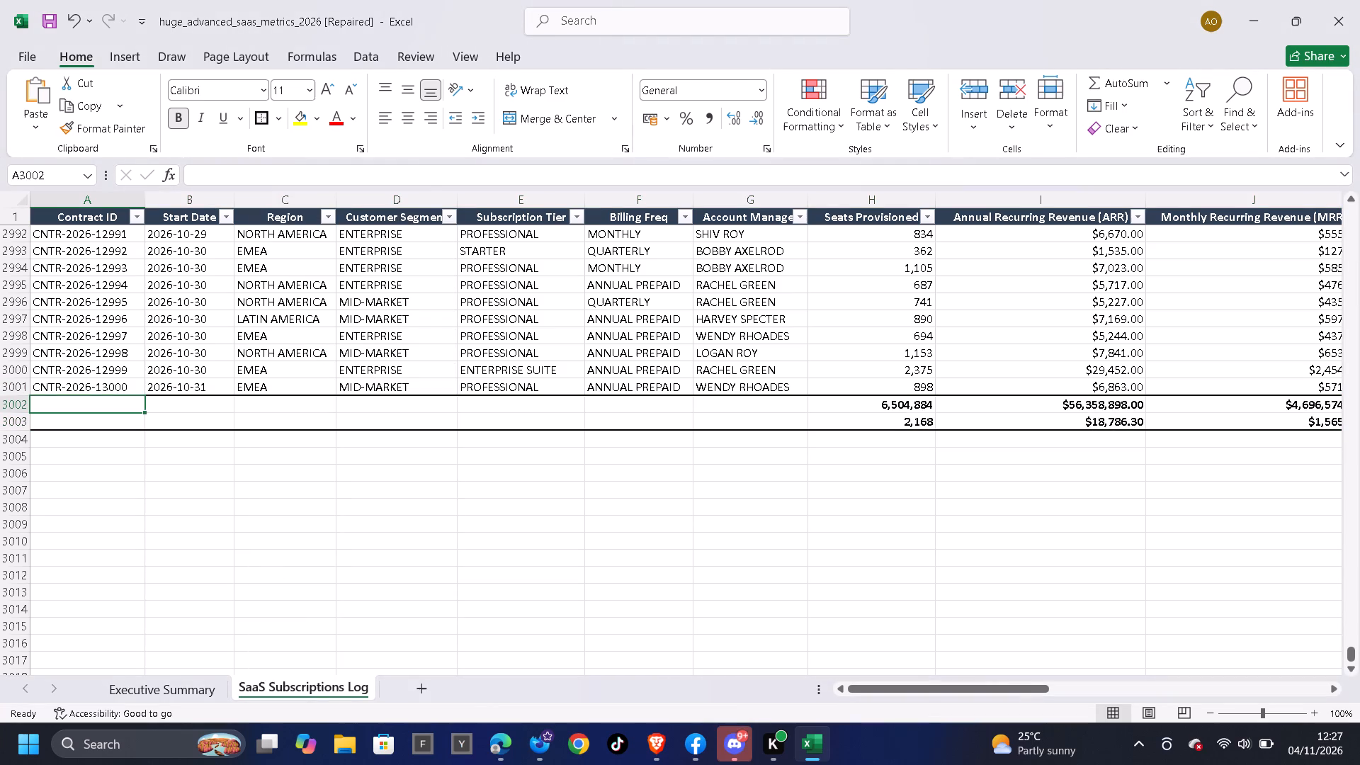
{"action": "type", "text": "TOTAL"}
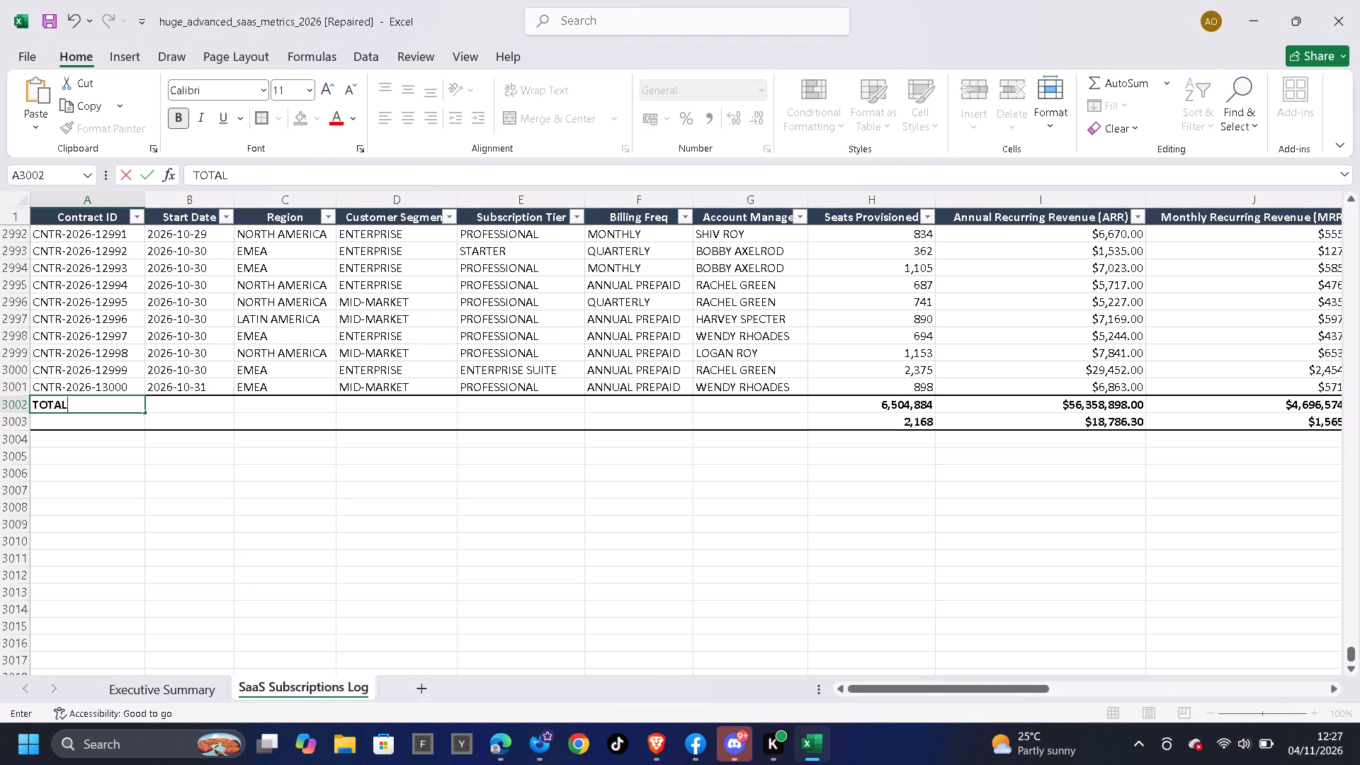
{"action": "key", "text": "Down"}
{"action": "type", "text": "AVERAGE"}
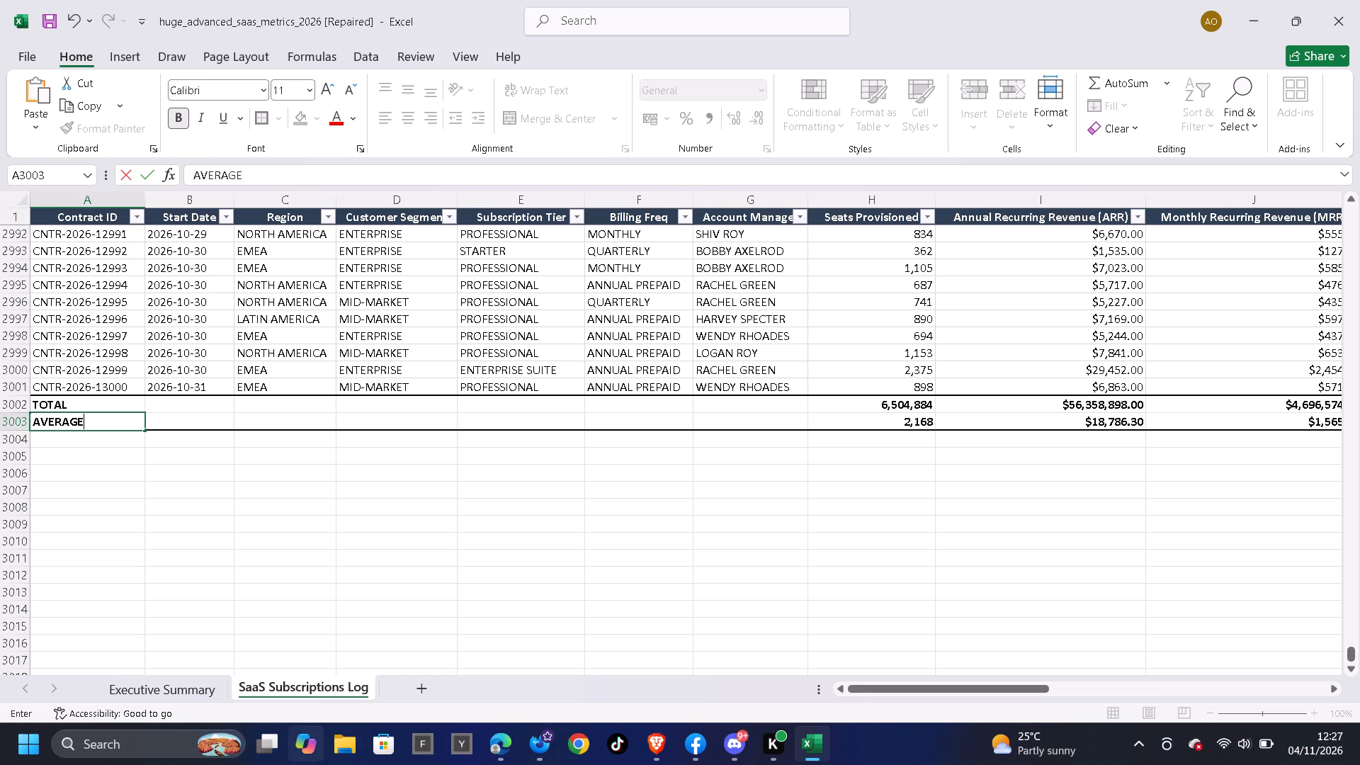
{"action": "left_click", "coordinate": [900, 463]}
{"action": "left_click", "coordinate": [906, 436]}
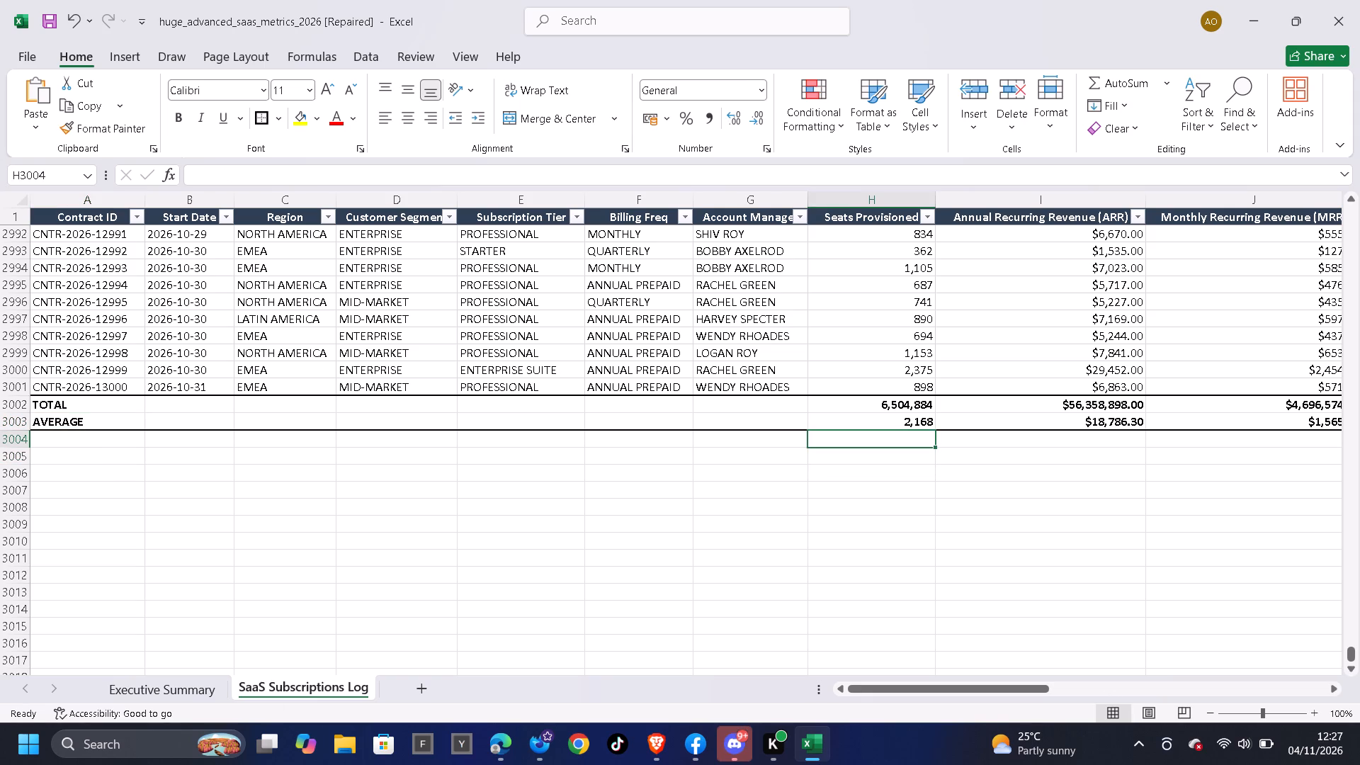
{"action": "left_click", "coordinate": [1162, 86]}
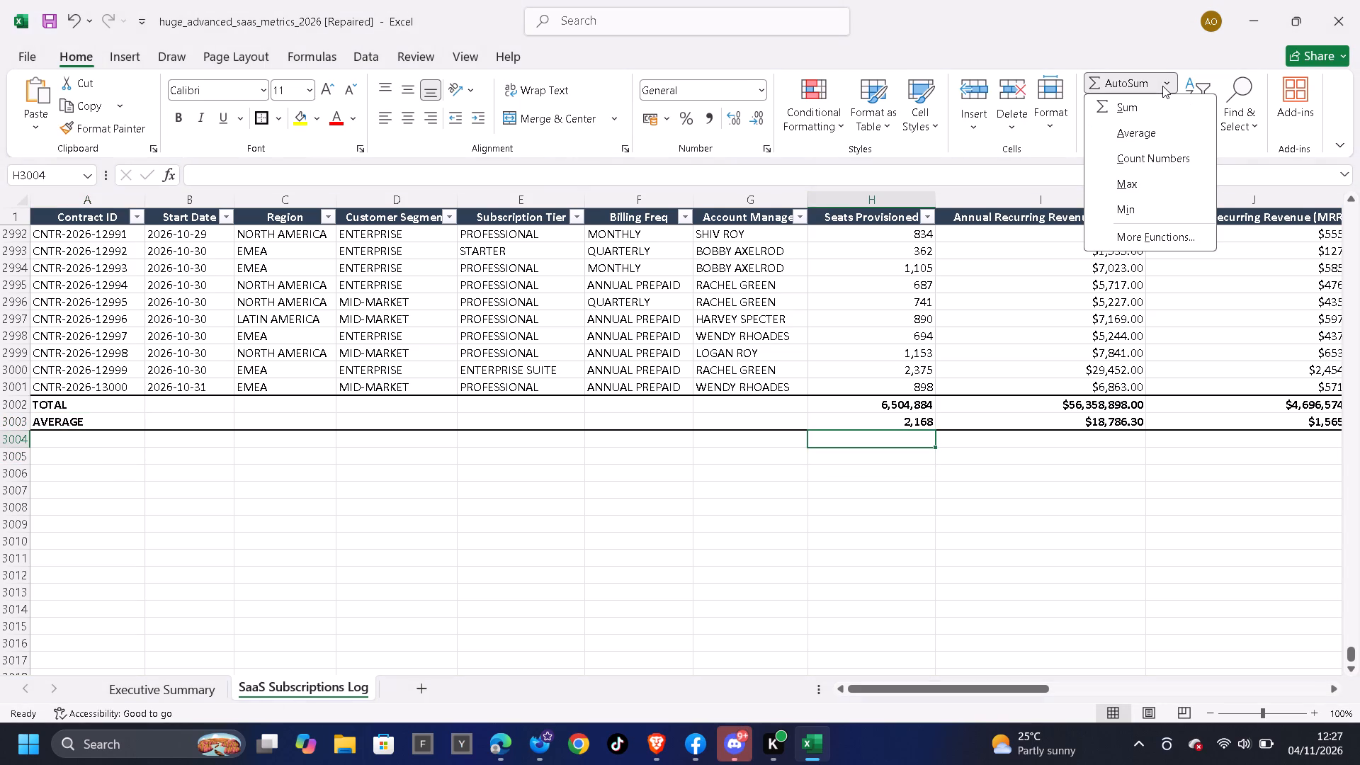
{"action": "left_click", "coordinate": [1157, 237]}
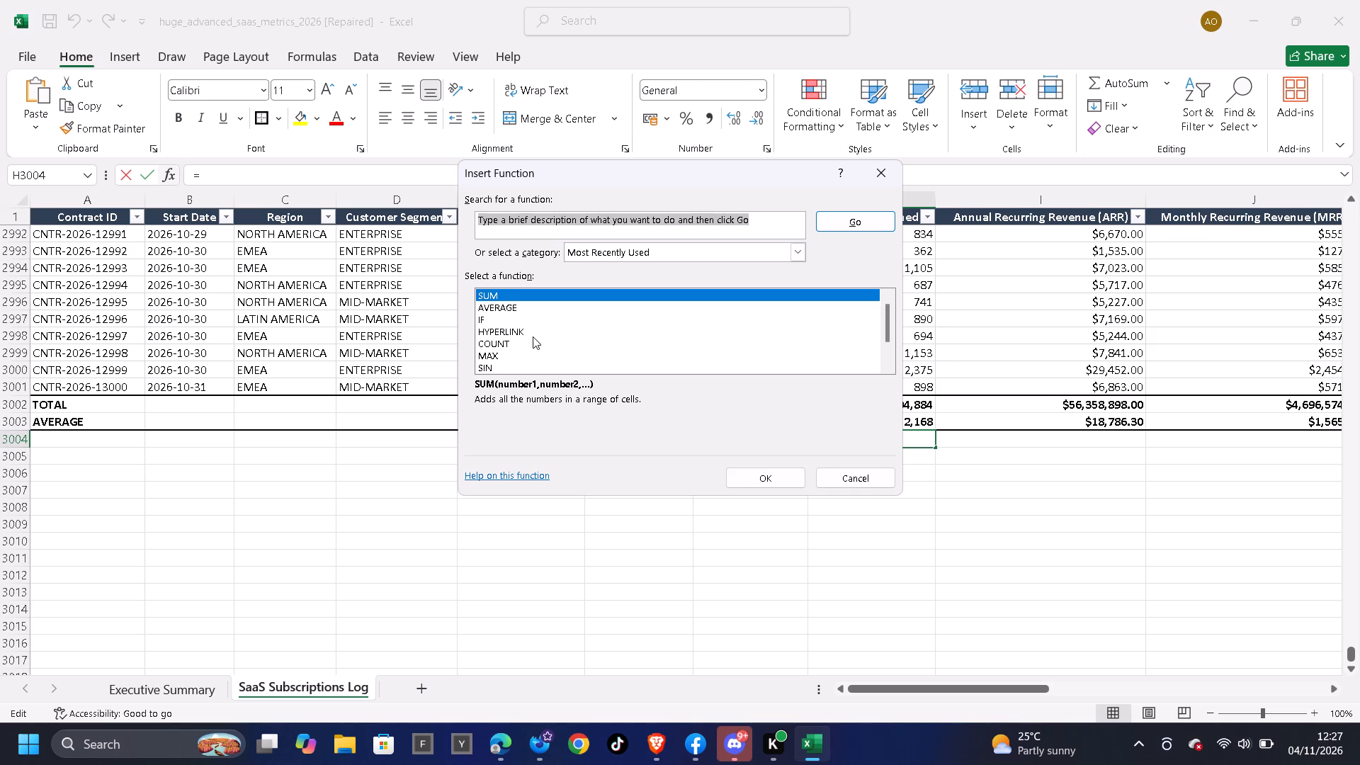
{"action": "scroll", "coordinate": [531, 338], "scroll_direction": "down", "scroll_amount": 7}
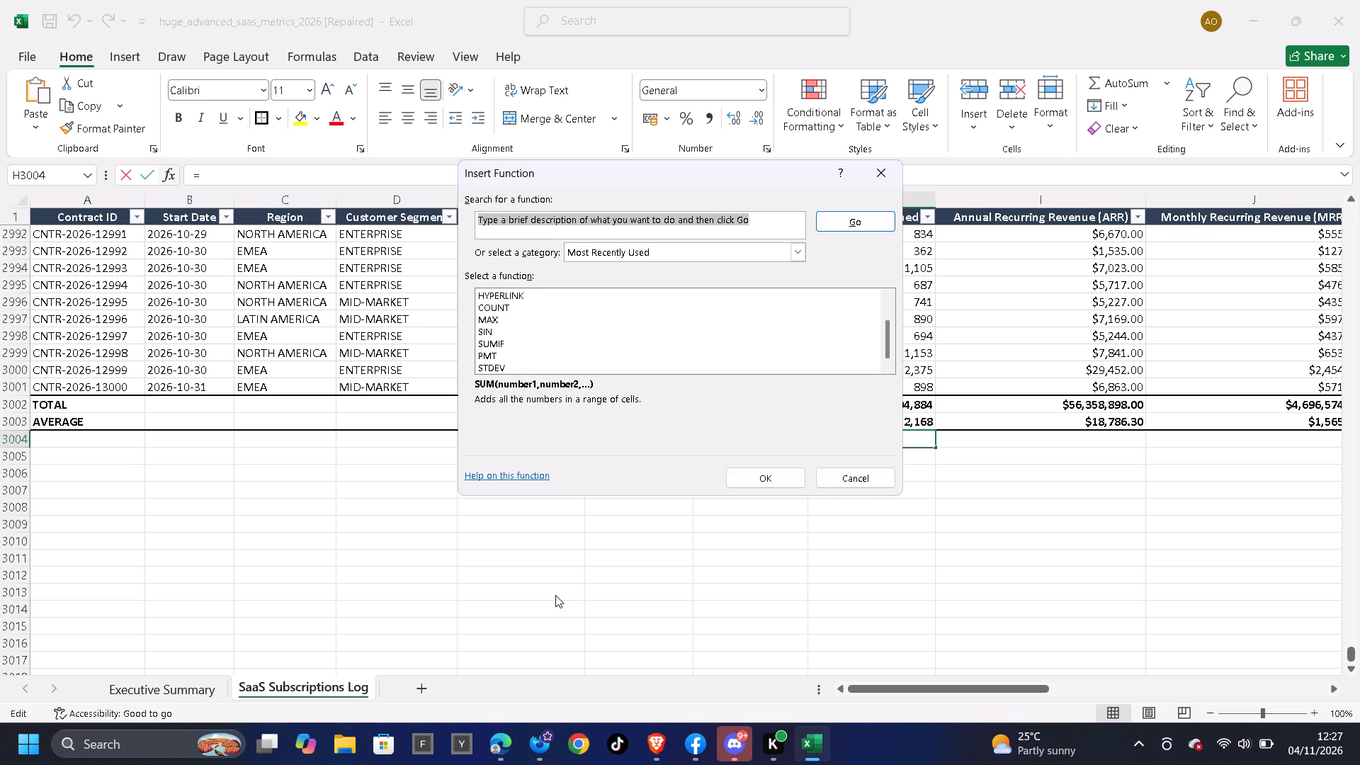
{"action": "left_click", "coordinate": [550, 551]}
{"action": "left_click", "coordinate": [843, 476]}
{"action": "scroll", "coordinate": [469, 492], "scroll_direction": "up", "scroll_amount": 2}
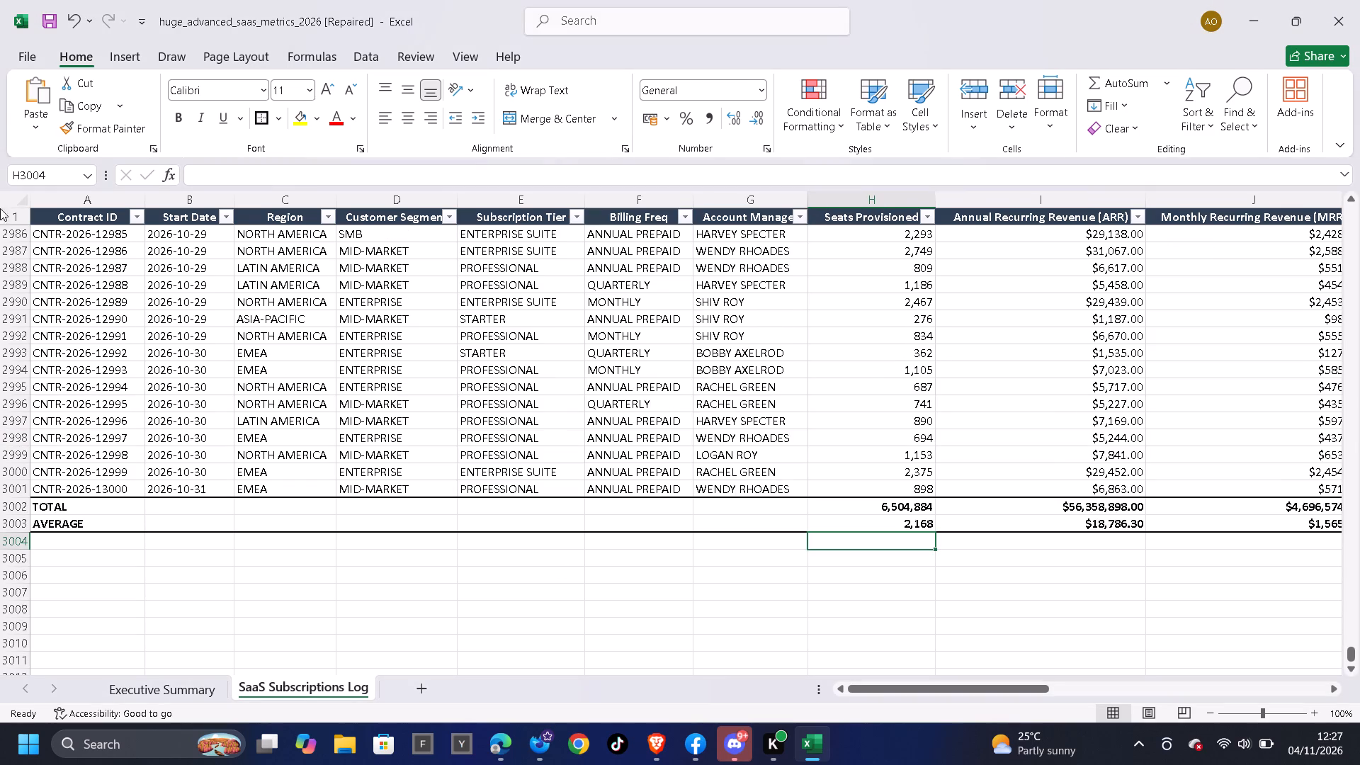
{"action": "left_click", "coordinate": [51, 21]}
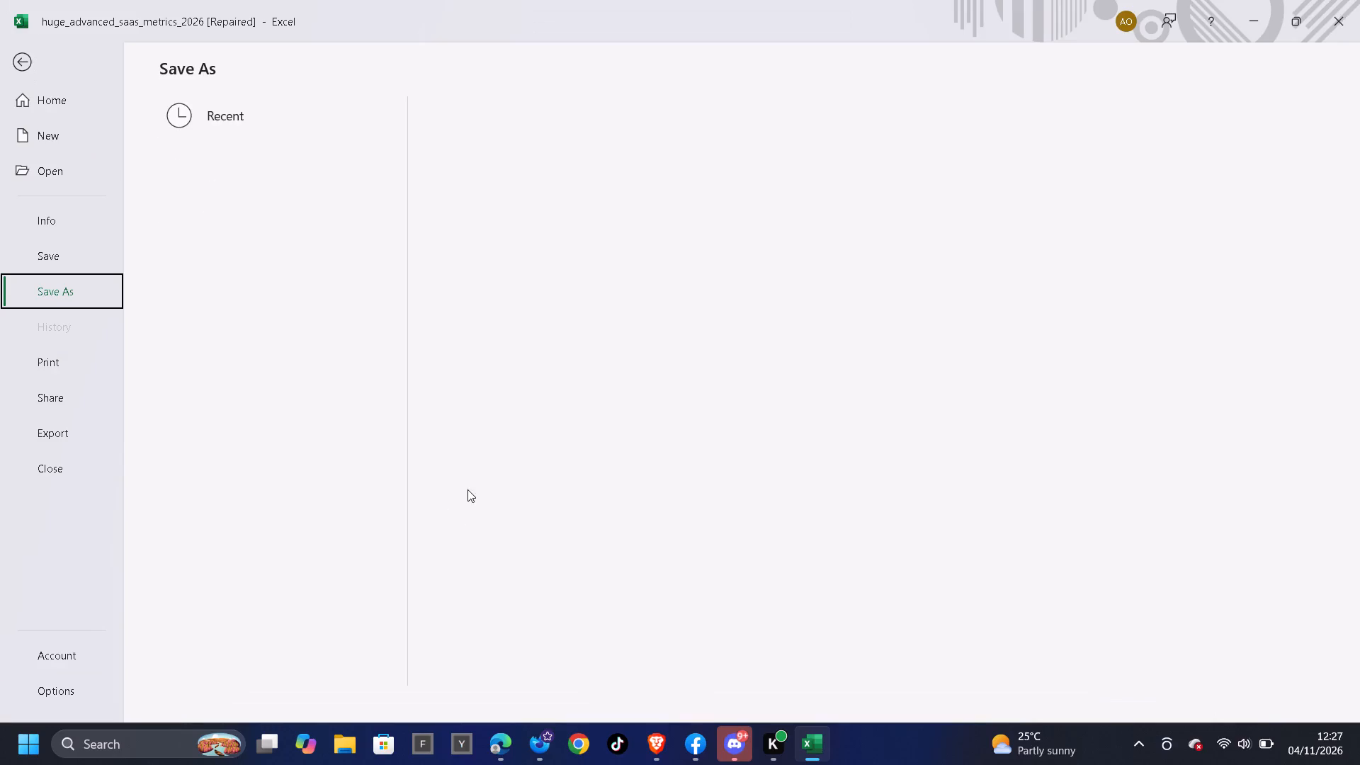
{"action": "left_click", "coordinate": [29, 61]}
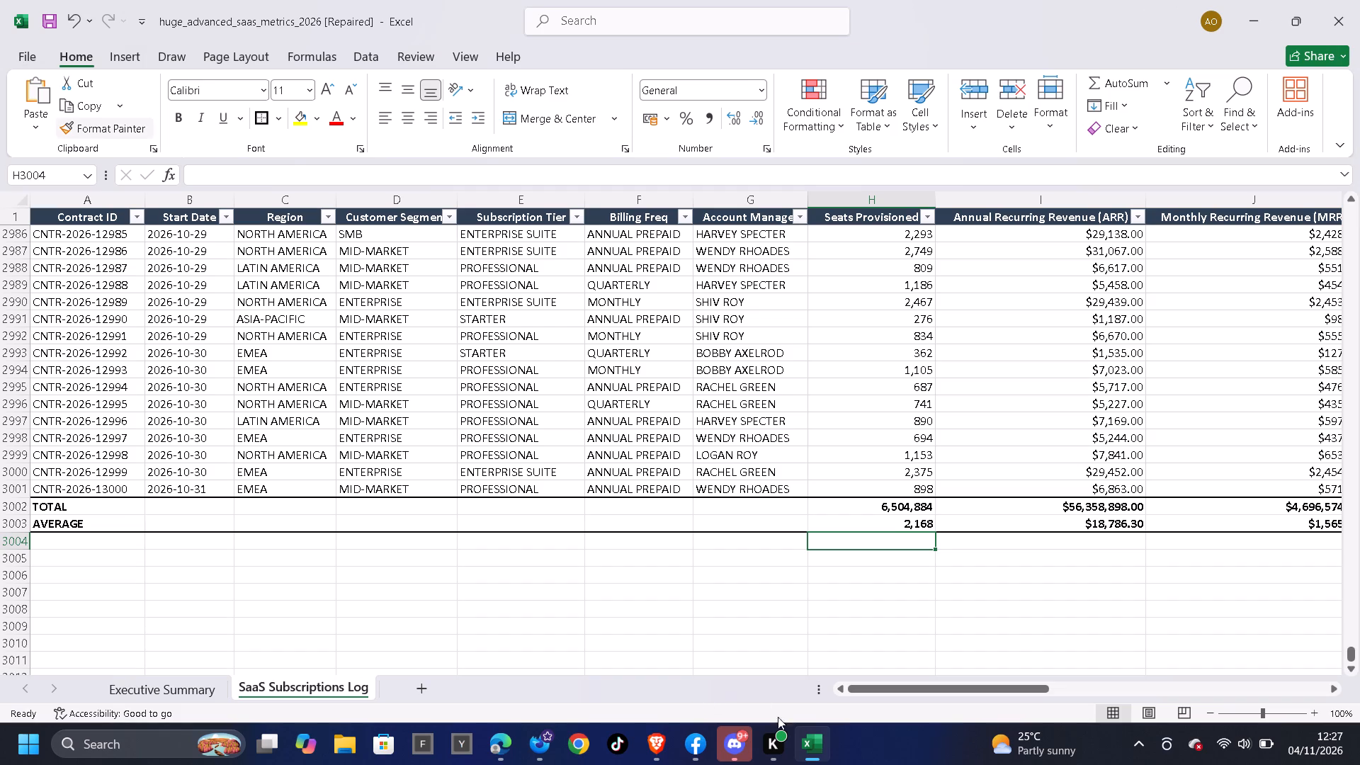